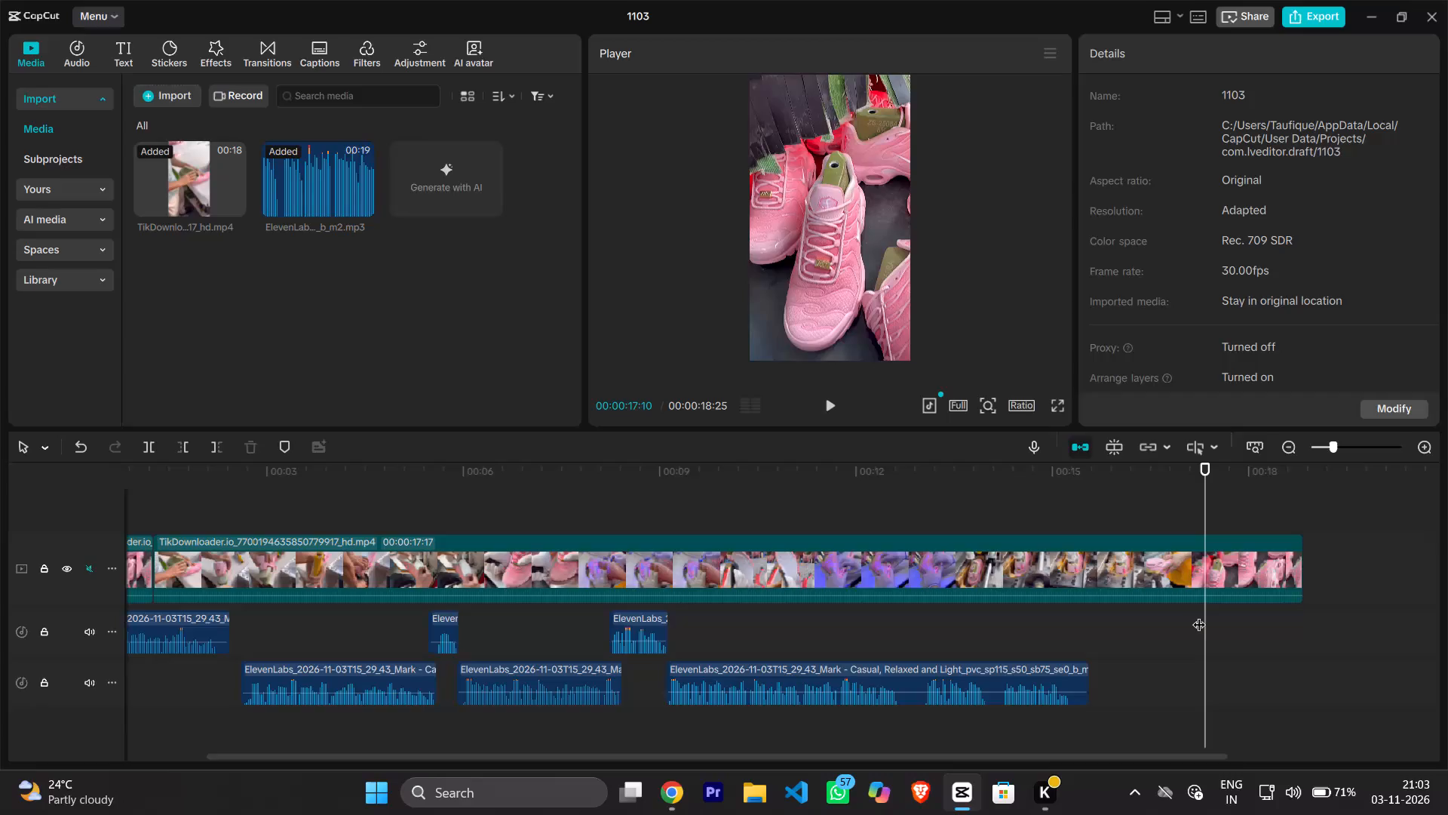
Split the last voiceover clip on the lower audio track at 00:00:12:20.
{"action": "left_click_drag", "start_coordinate": [1207, 610], "coordinate": [903, 629]}
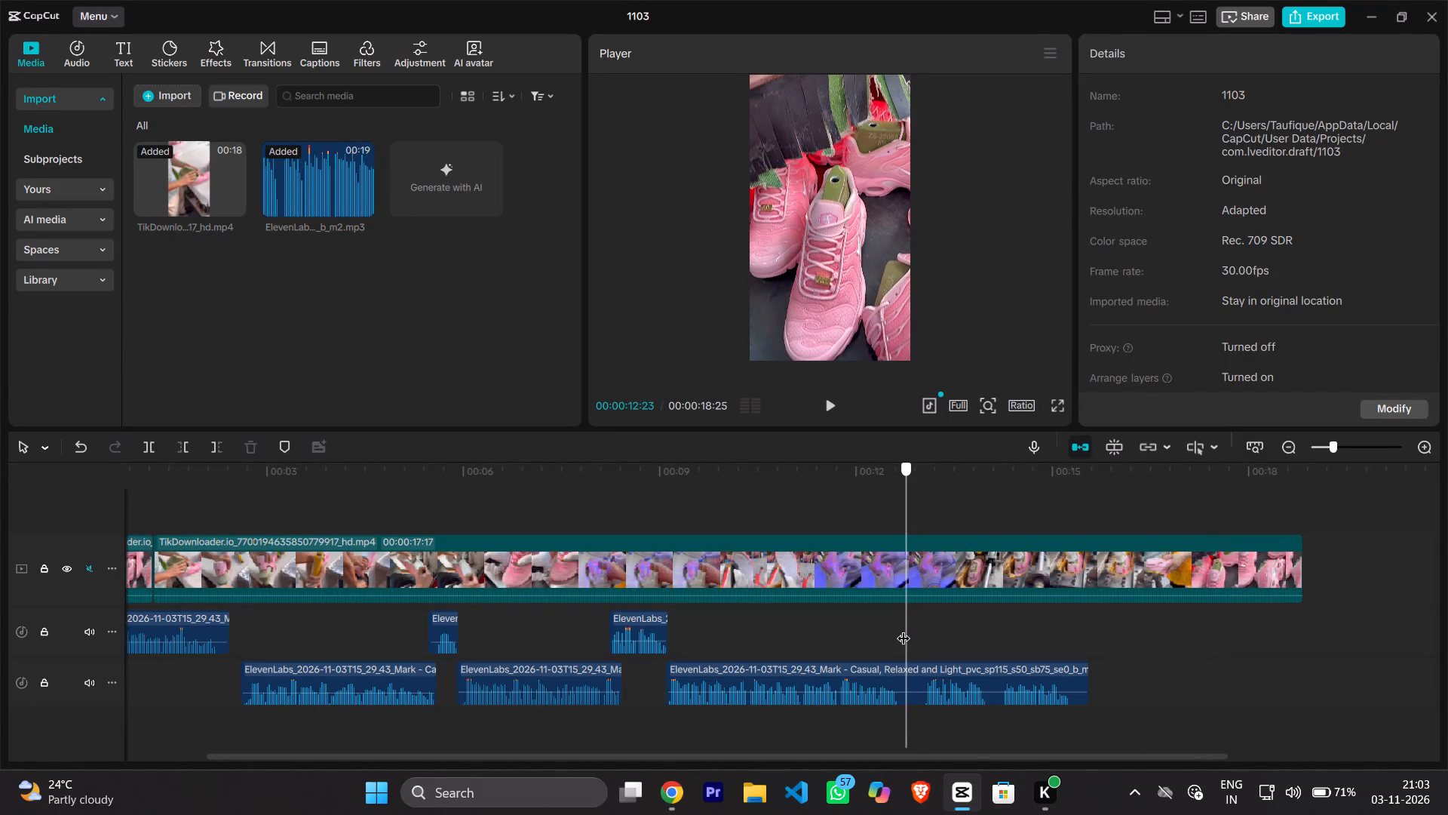
{"action": "left_click_drag", "start_coordinate": [903, 629], "coordinate": [898, 629]}
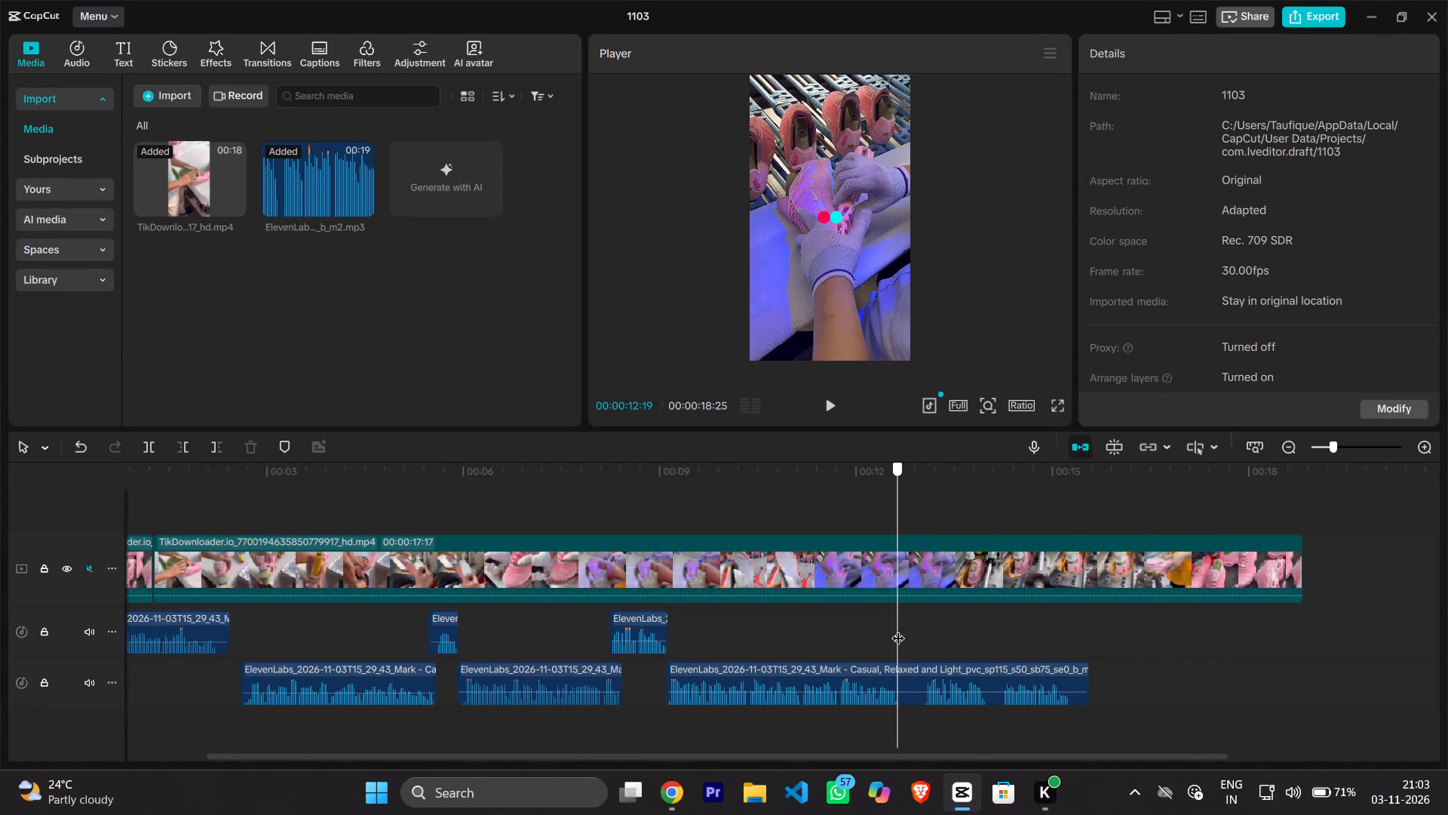
{"action": "left_click_drag", "start_coordinate": [898, 629], "coordinate": [902, 625]}
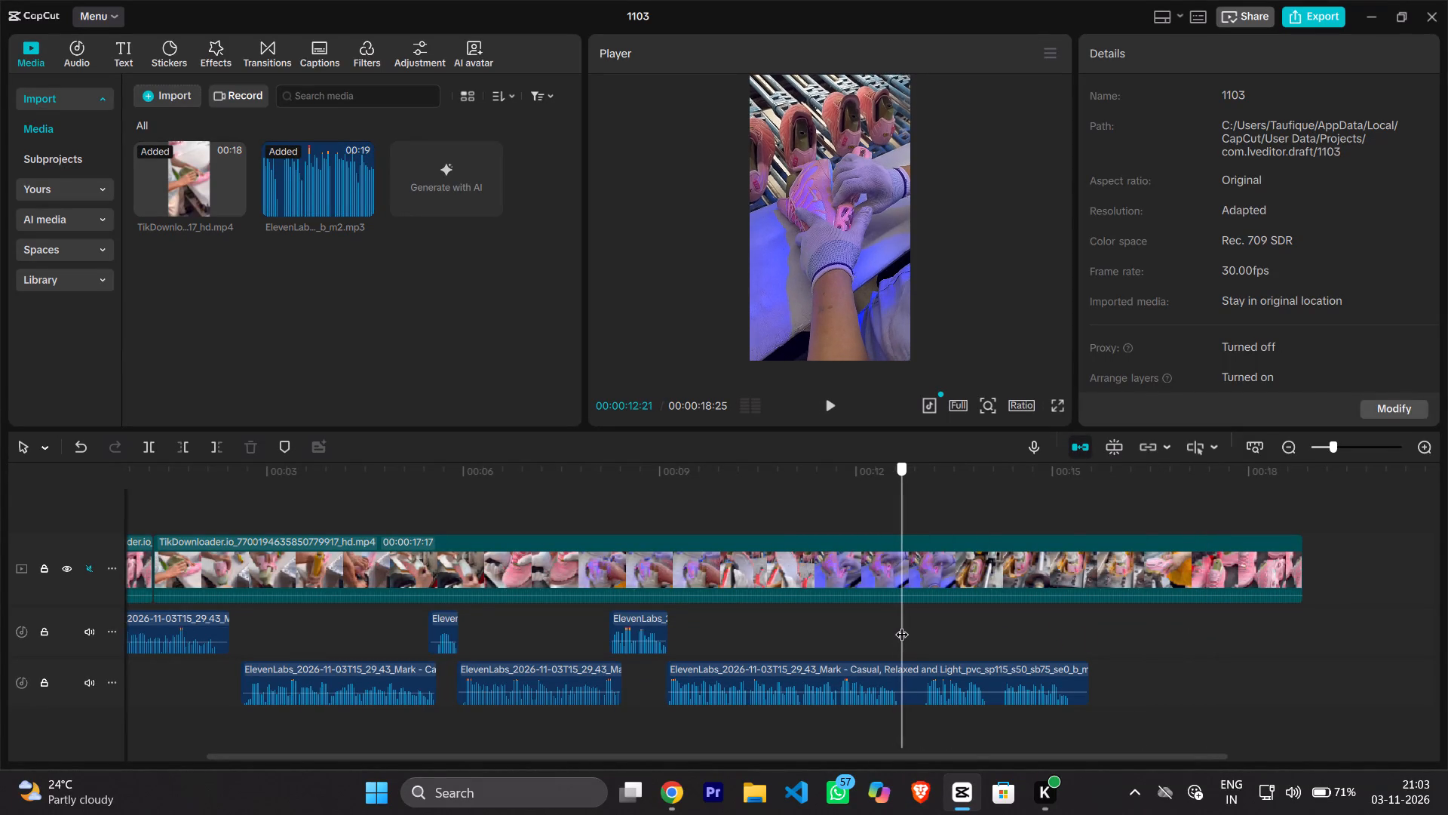
{"action": "left_click_drag", "start_coordinate": [902, 625], "coordinate": [900, 625]}
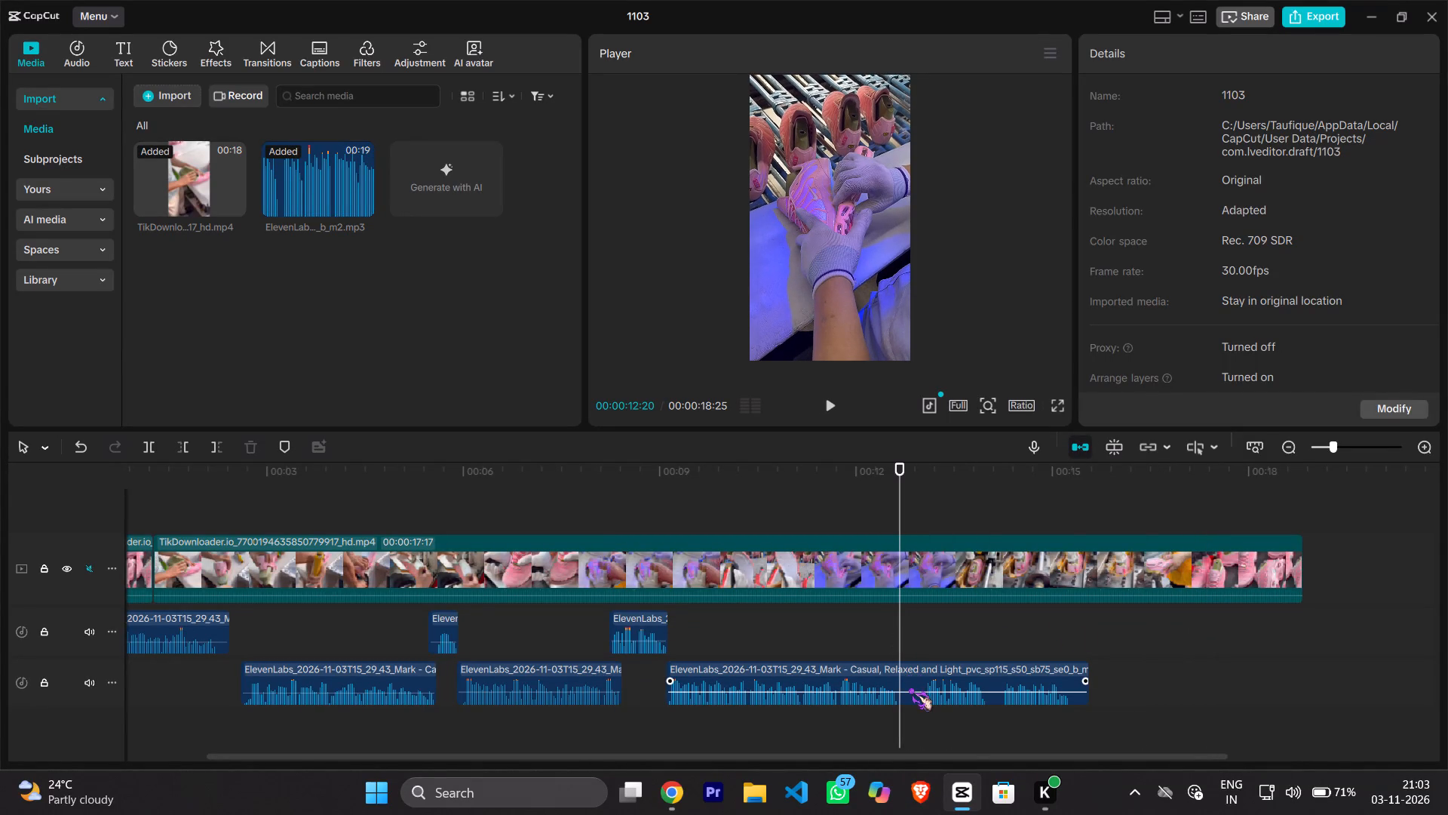
{"action": "left_click", "coordinate": [910, 689], "text": "ctrl"}
{"action": "key", "text": "ctrl+b"}
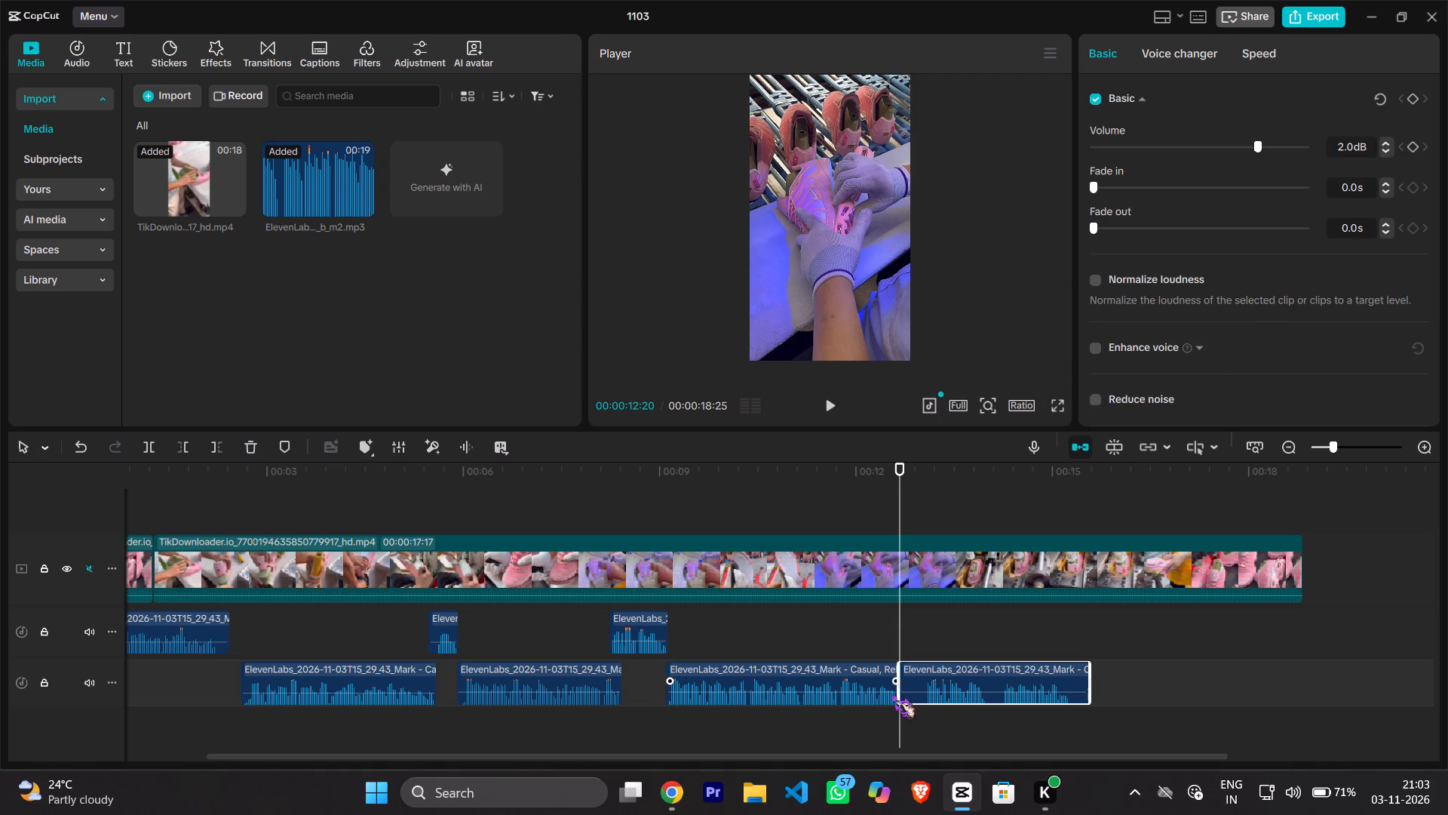
Trim about 0.4 s off the start of the split-off voiceover clip and move it to the upper audio track at about 00:00:12:20.
{"action": "left_click_drag", "start_coordinate": [894, 690], "coordinate": [925, 690]}
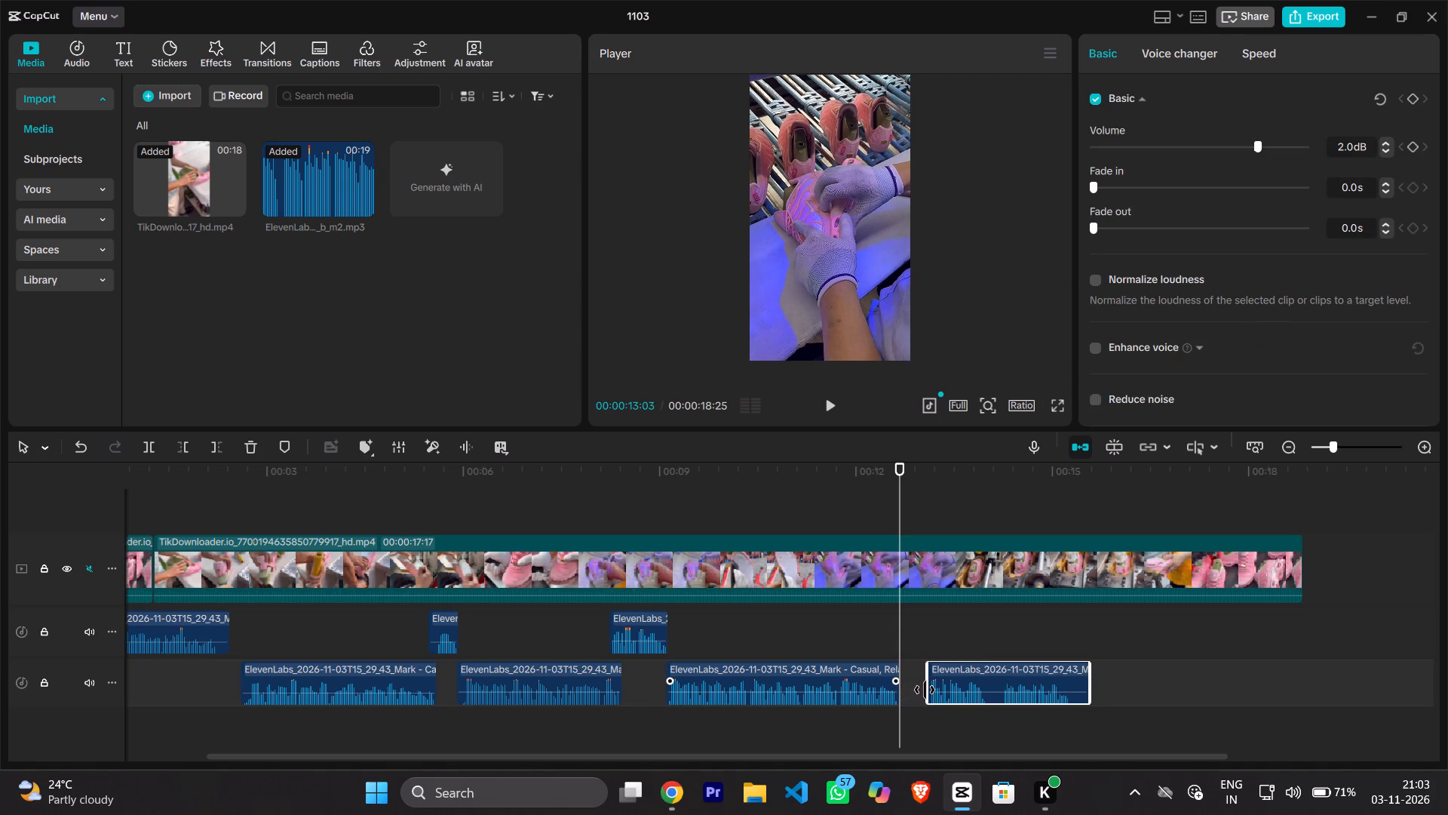
{"action": "left_click_drag", "start_coordinate": [925, 690], "coordinate": [921, 690]}
{"action": "left_click_drag", "start_coordinate": [962, 681], "coordinate": [911, 654]}
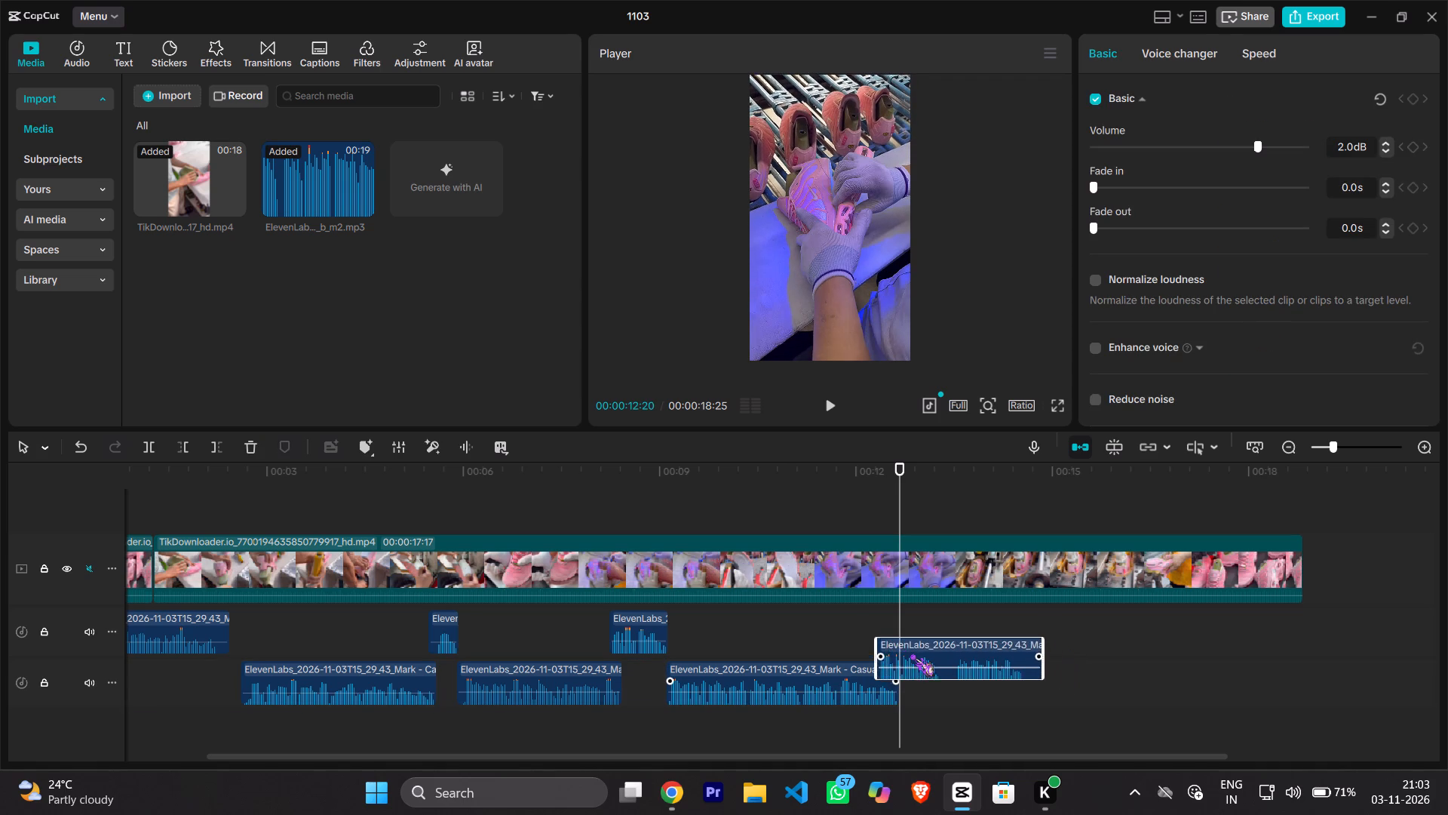
{"action": "left_click_drag", "start_coordinate": [911, 654], "coordinate": [936, 635]}
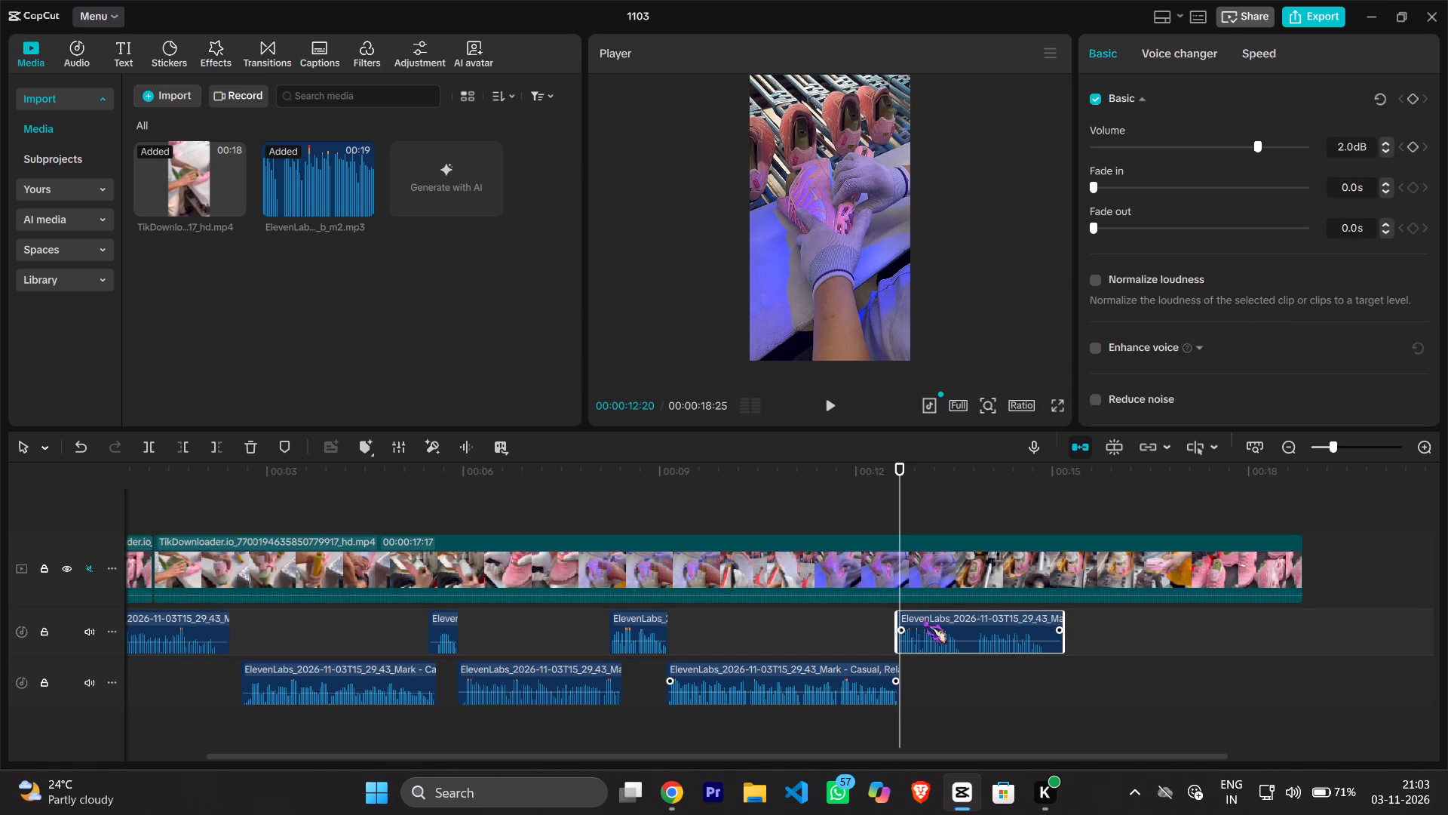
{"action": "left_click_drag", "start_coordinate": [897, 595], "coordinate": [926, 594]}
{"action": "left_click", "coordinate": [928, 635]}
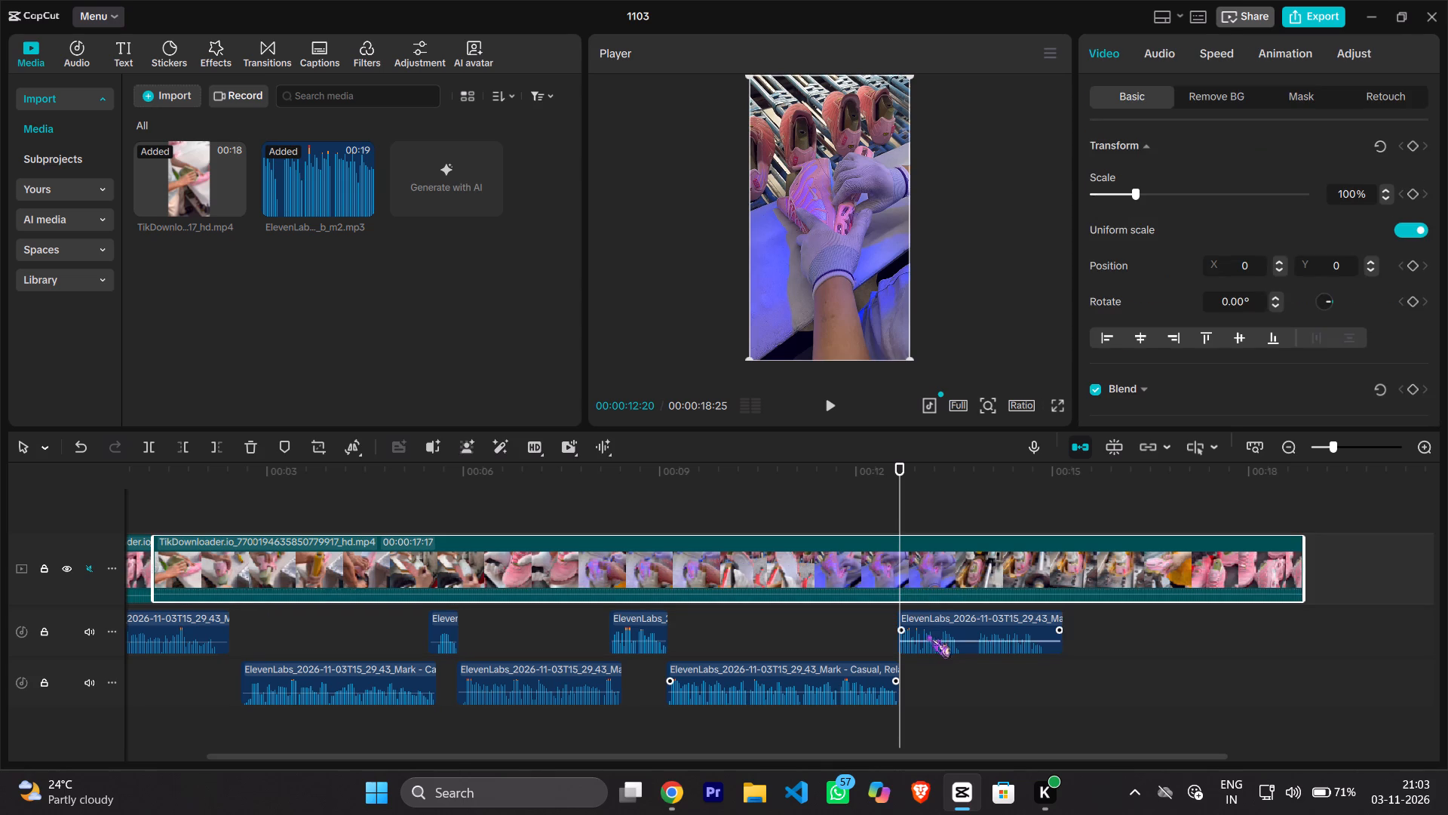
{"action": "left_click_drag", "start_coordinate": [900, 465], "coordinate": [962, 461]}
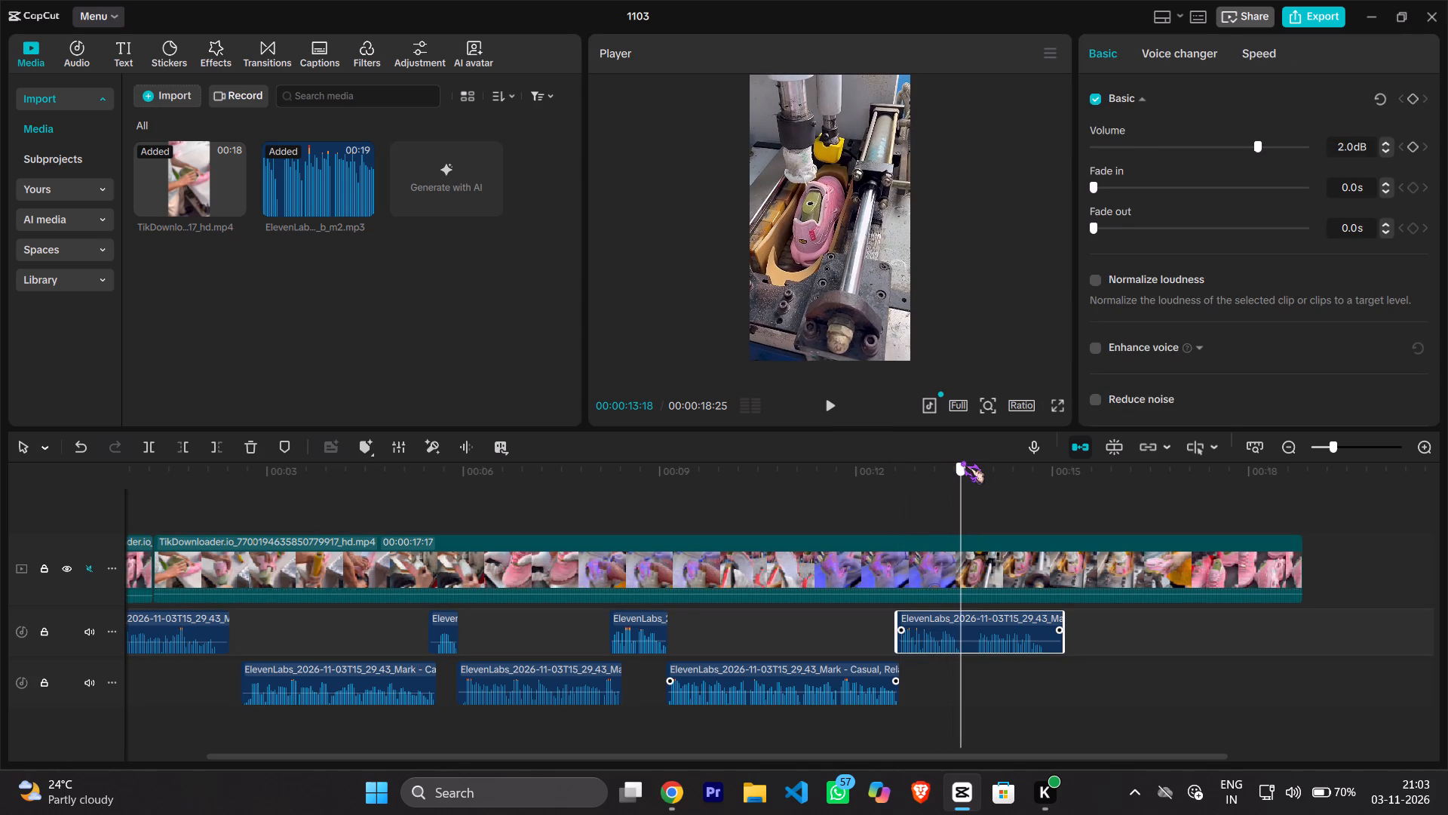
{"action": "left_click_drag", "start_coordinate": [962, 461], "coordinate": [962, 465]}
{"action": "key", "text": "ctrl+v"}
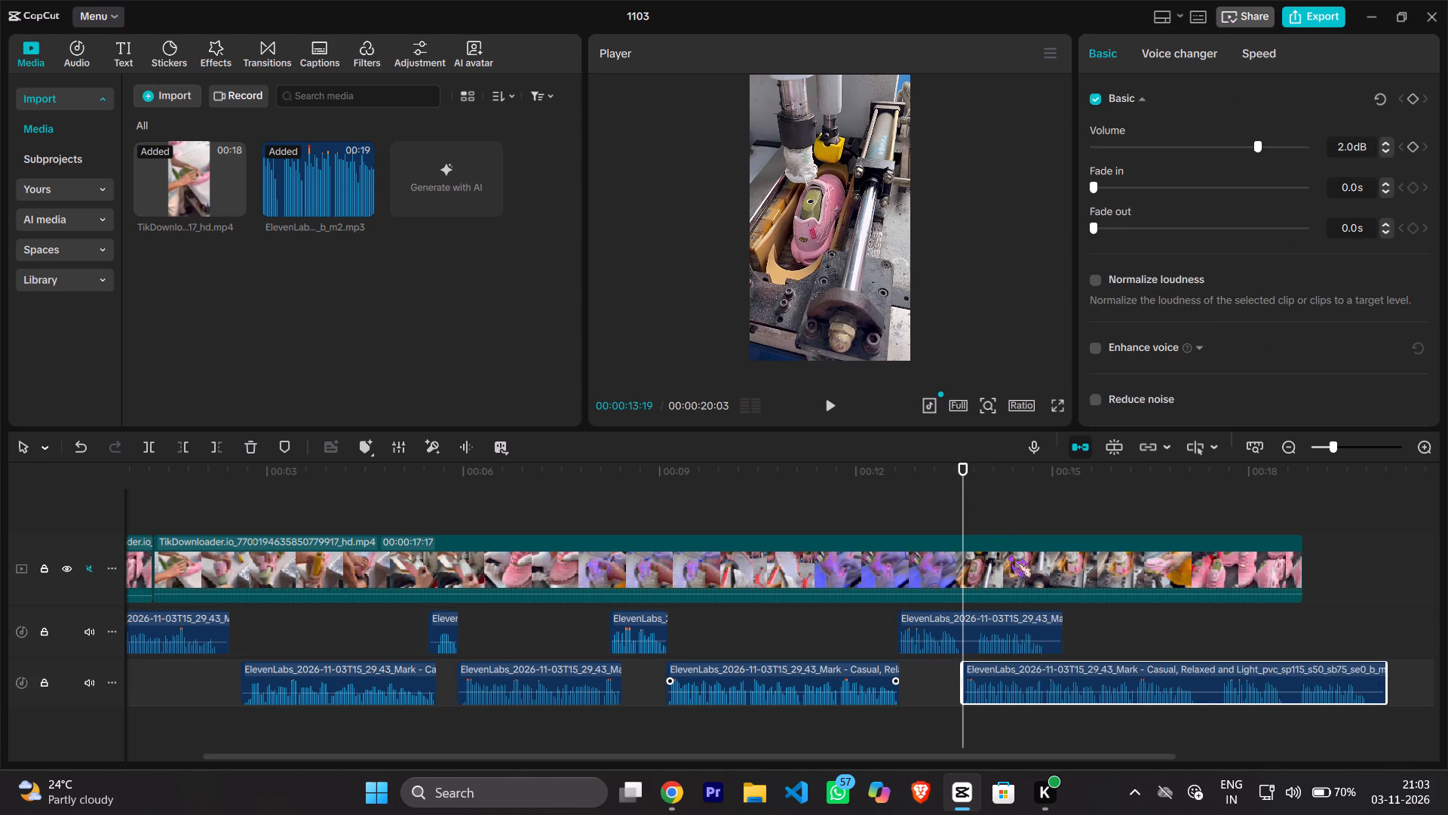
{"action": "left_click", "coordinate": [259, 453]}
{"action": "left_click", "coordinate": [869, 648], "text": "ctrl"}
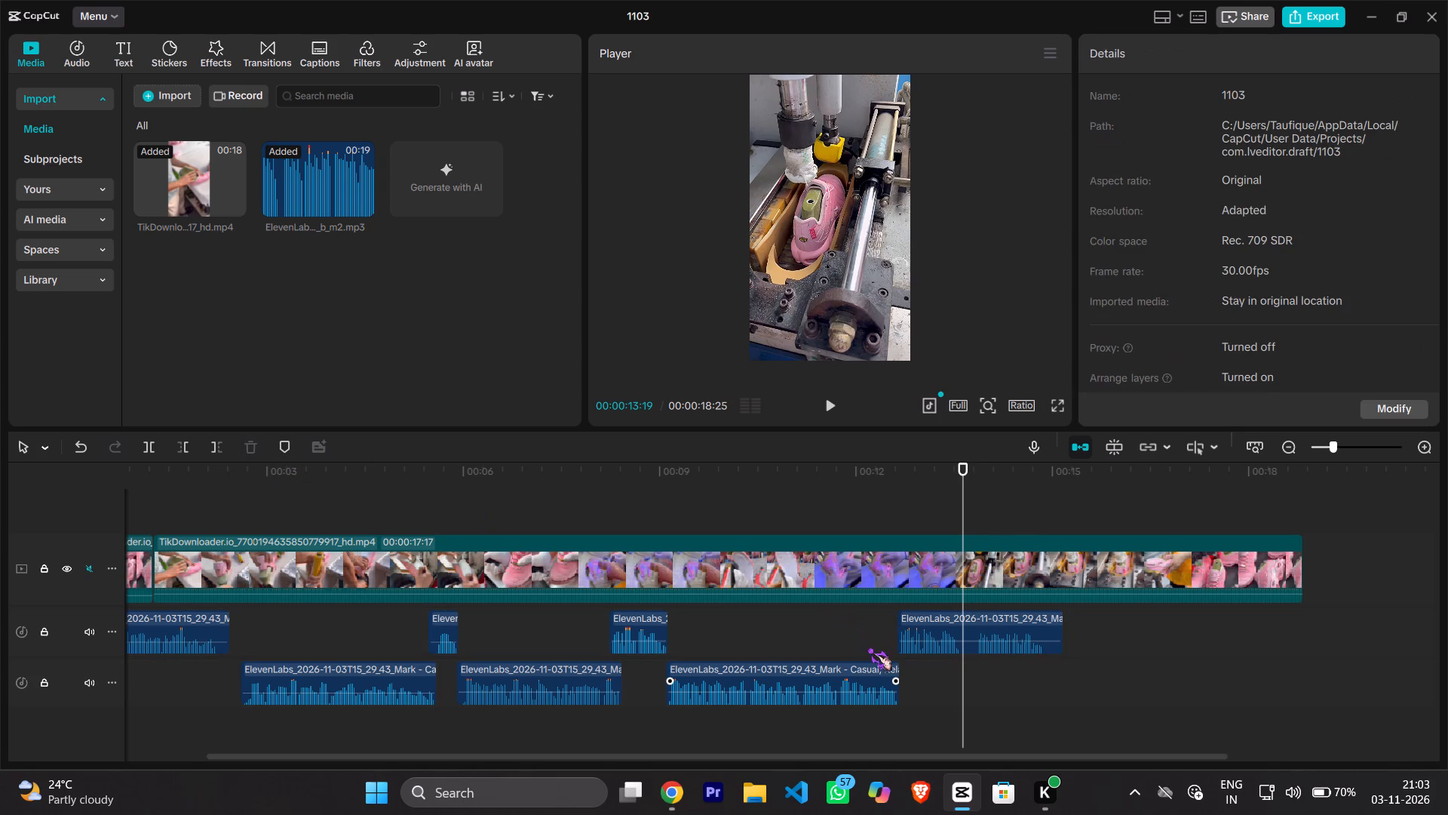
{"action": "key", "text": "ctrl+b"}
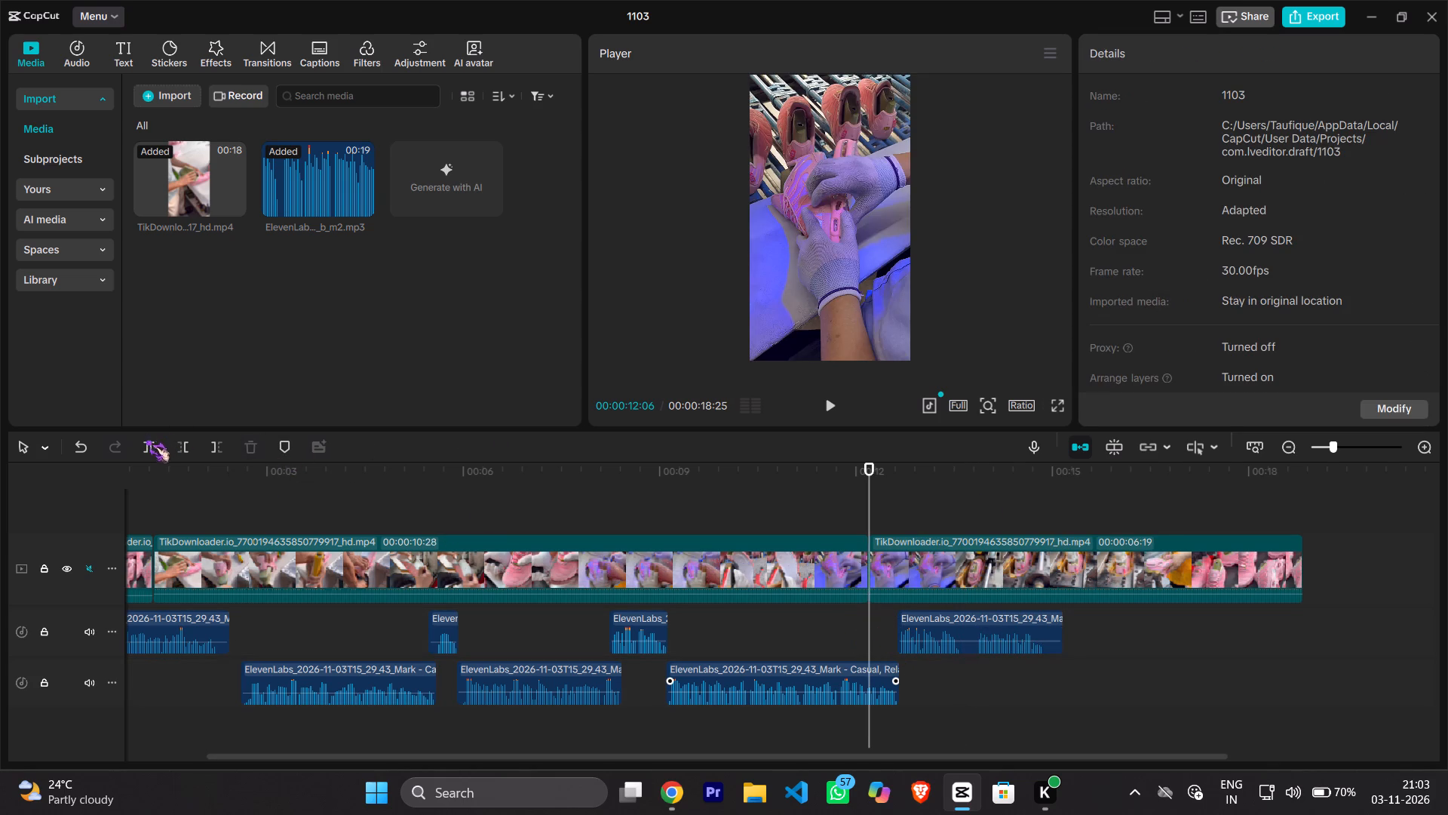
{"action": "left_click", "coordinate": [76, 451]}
Split the last voiceover clip on the upper audio track at 00:00:13:18.
{"action": "left_click", "coordinate": [994, 647]}
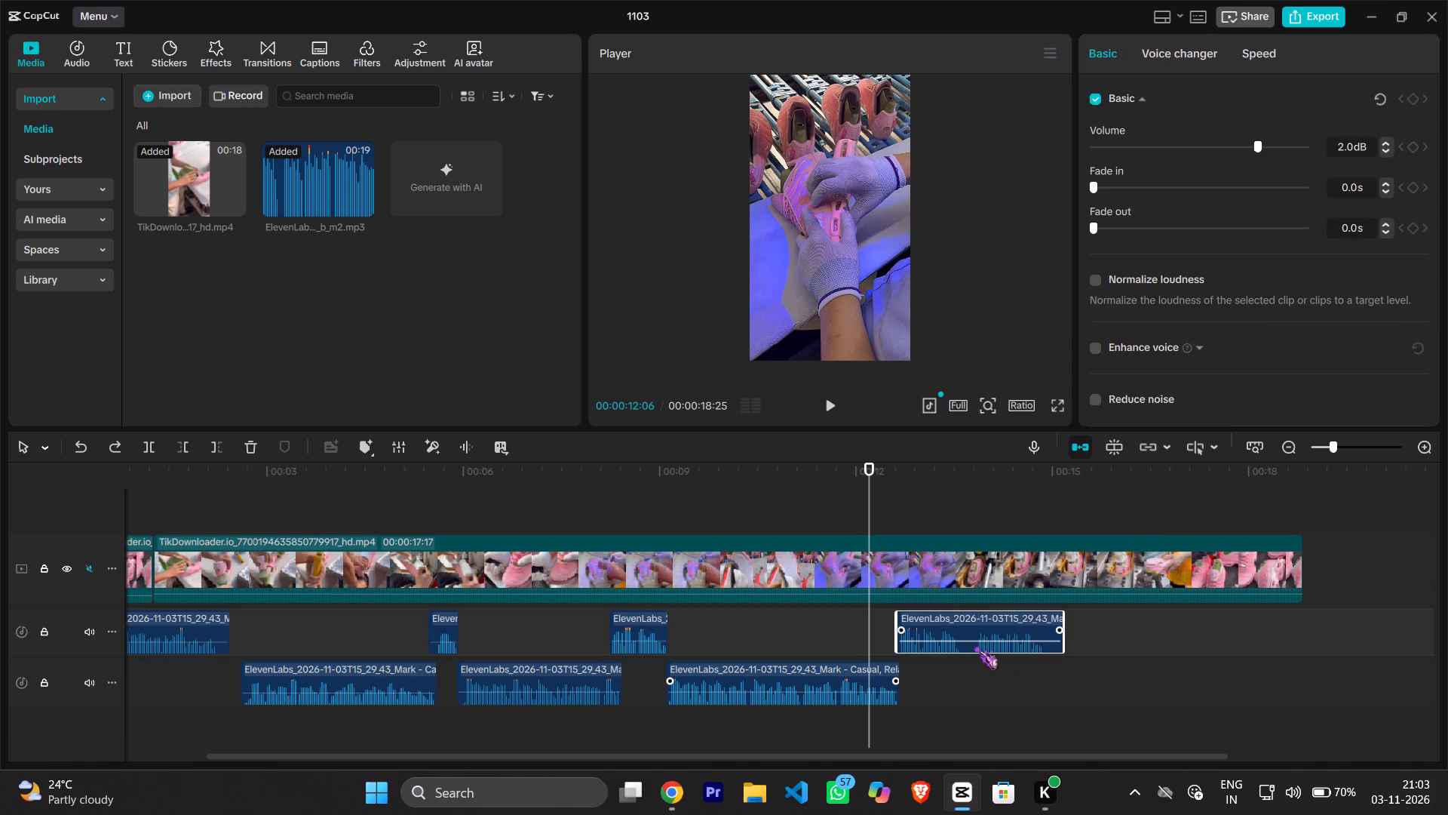
{"action": "left_click", "coordinate": [974, 645]}
{"action": "left_click_drag", "start_coordinate": [871, 611], "coordinate": [961, 618]}
{"action": "key", "text": "ctrl+b"}
Trim about 0.2 s off the start of the new end piece and place it on the lower audio track, starting around 00:00:13:18.
{"action": "left_click_drag", "start_coordinate": [962, 632], "coordinate": [974, 633]}
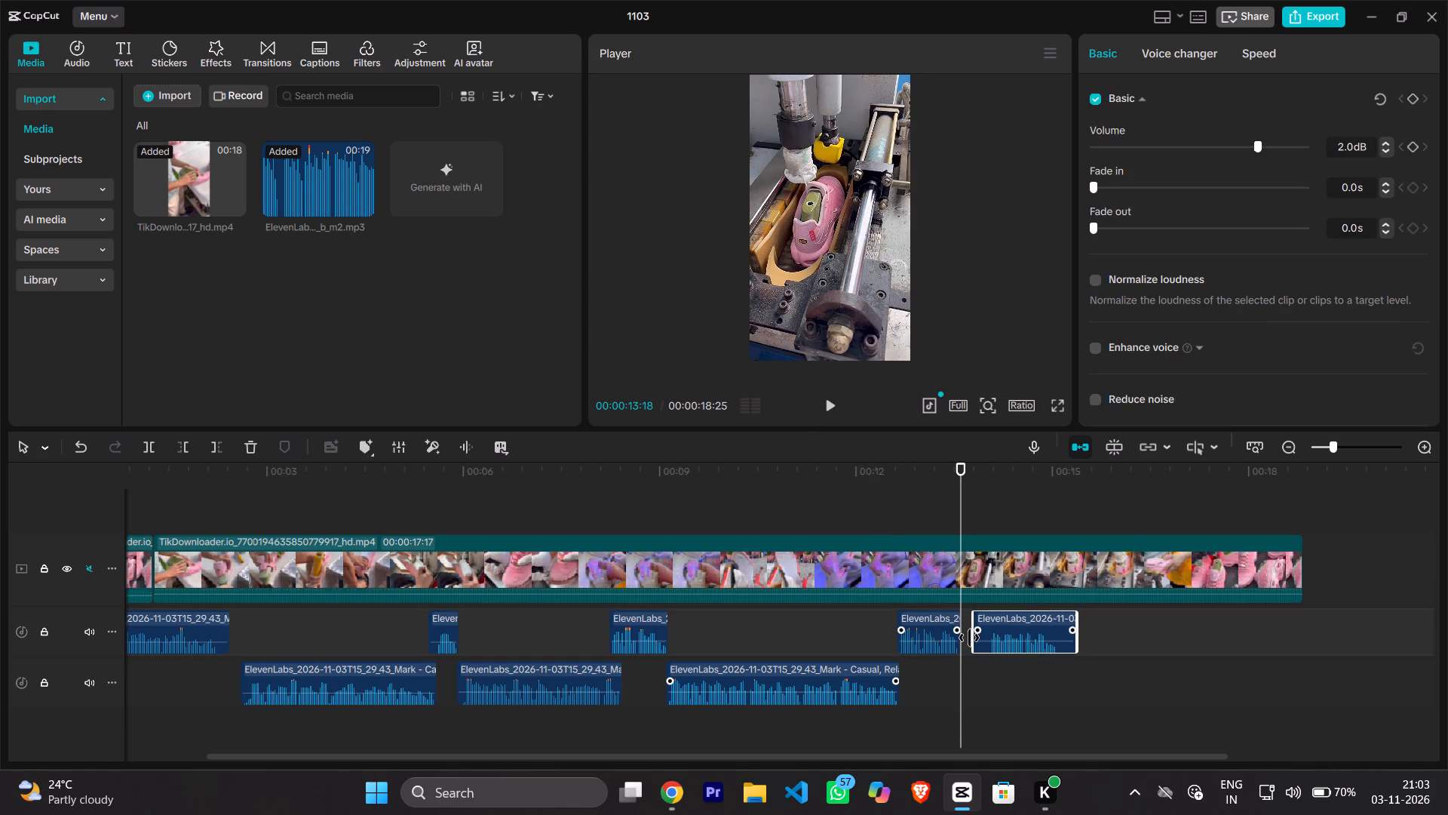
{"action": "left_click_drag", "start_coordinate": [970, 638], "coordinate": [988, 640]}
{"action": "left_click_drag", "start_coordinate": [1018, 629], "coordinate": [982, 681]}
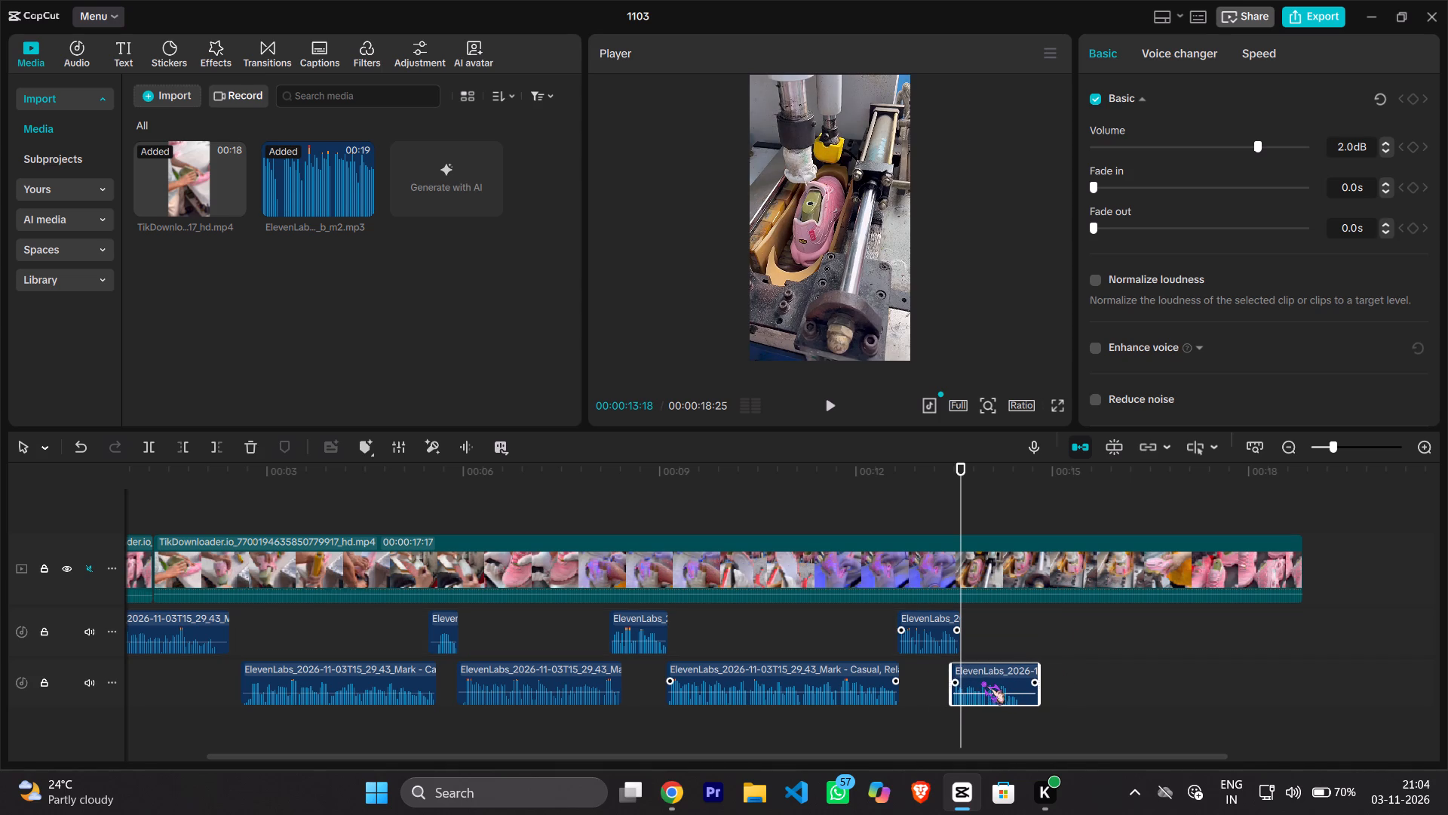
{"action": "left_click_drag", "start_coordinate": [982, 681], "coordinate": [984, 681]}
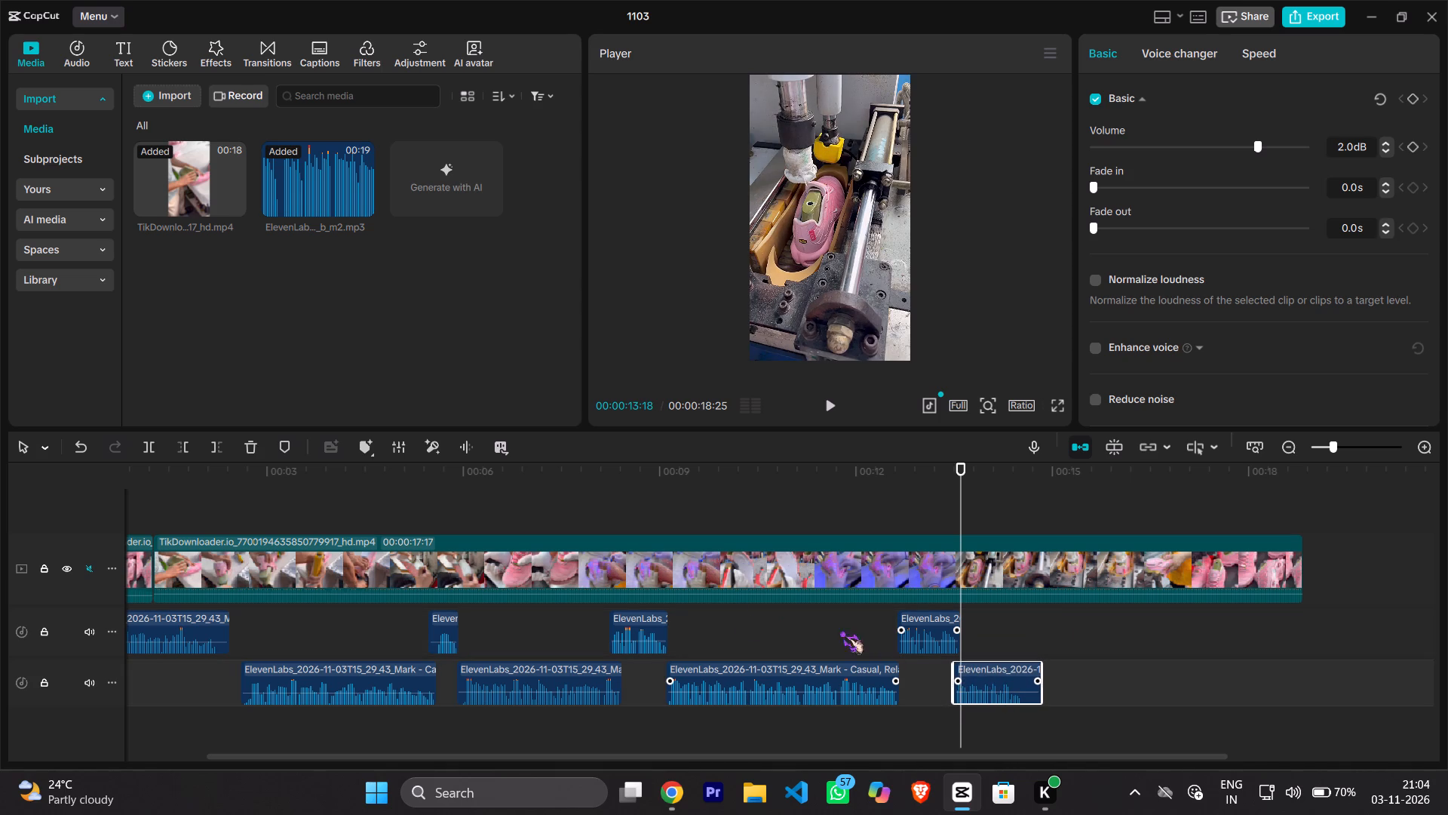
Play the edit from the start to check the timing of the voiceover clips against the video.
{"action": "left_click_drag", "start_coordinate": [964, 469], "coordinate": [714, 522]}
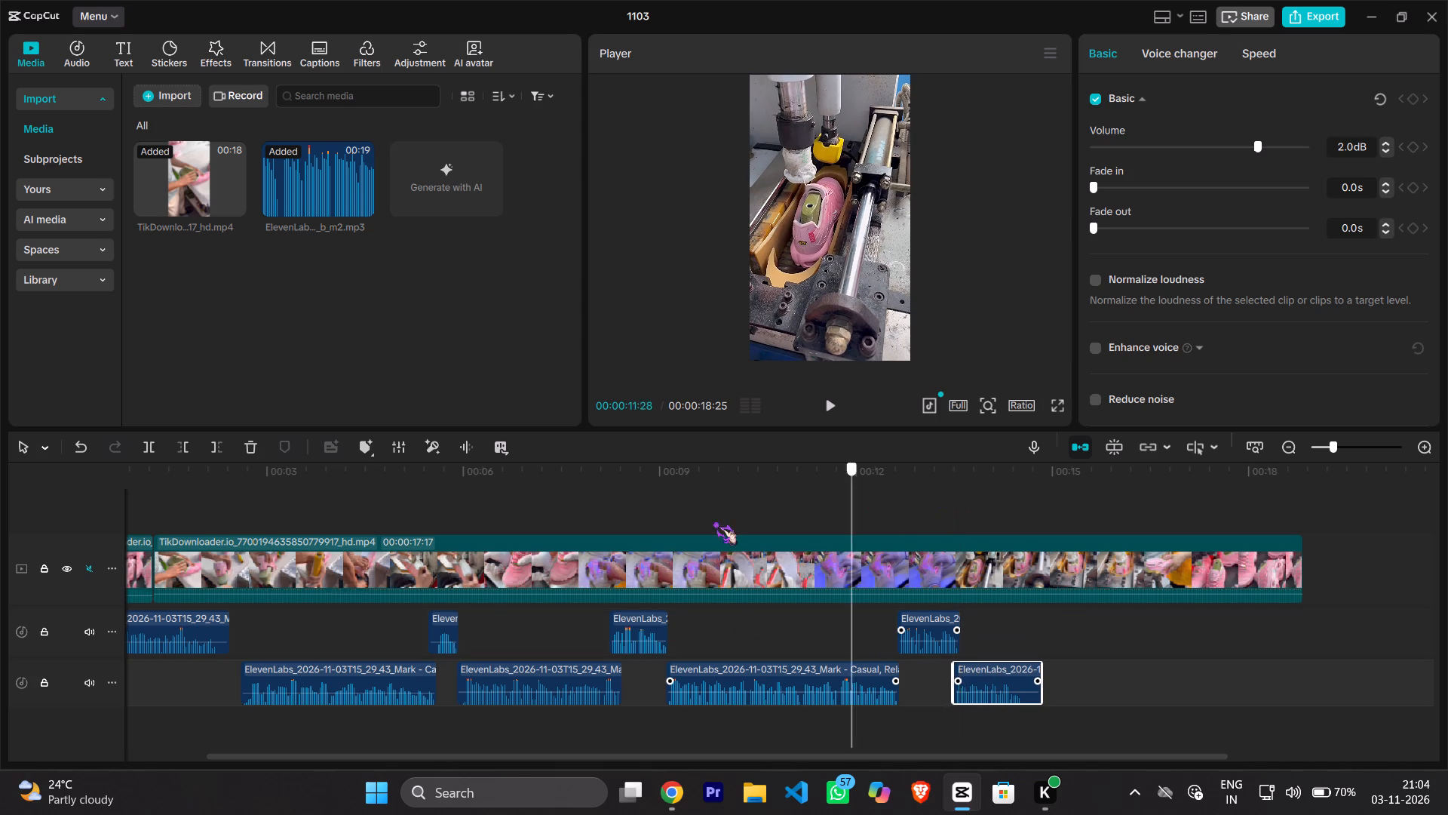
{"action": "left_click_drag", "start_coordinate": [714, 522], "coordinate": [72, 540]}
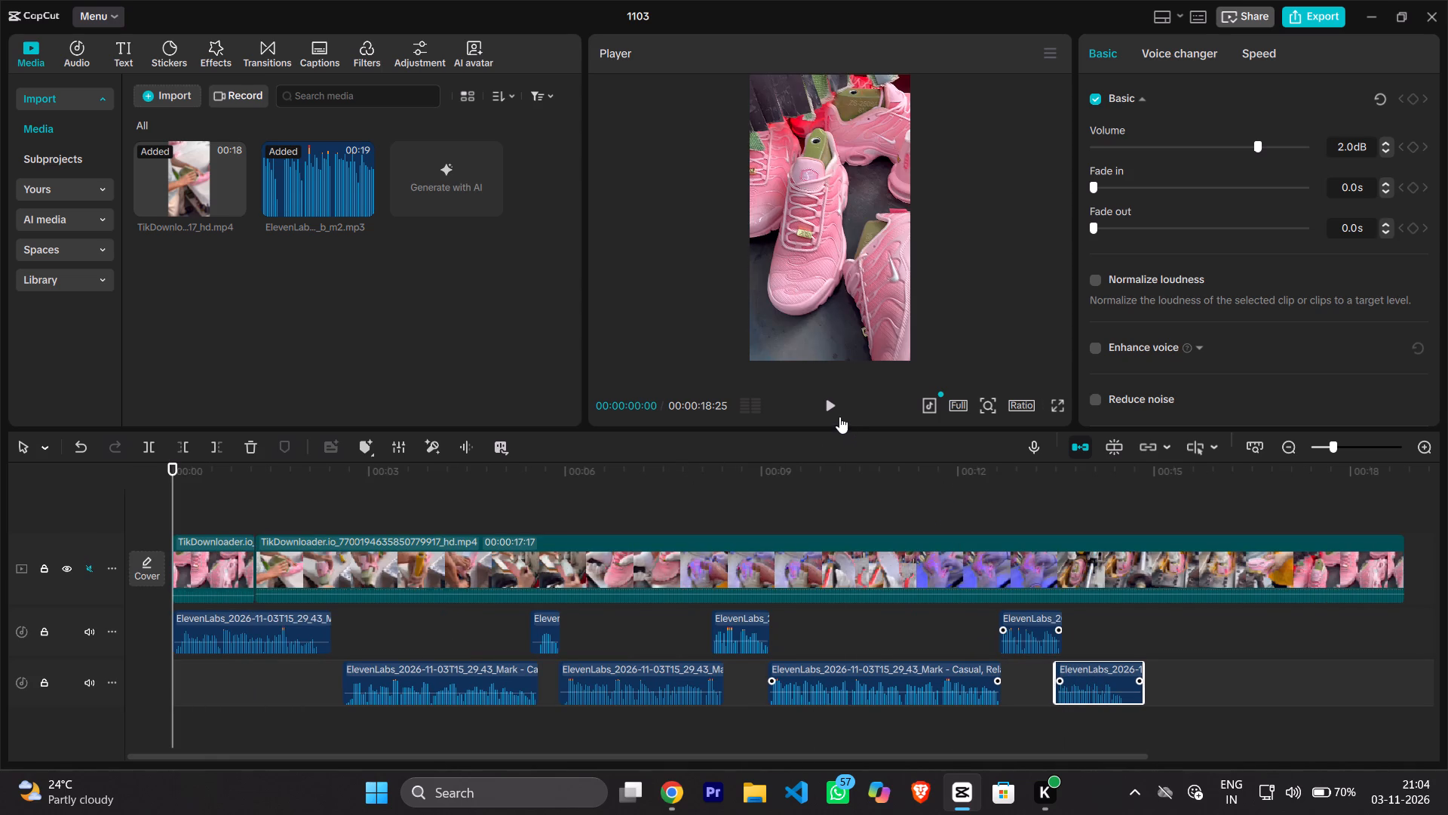
{"action": "left_click", "coordinate": [832, 405]}
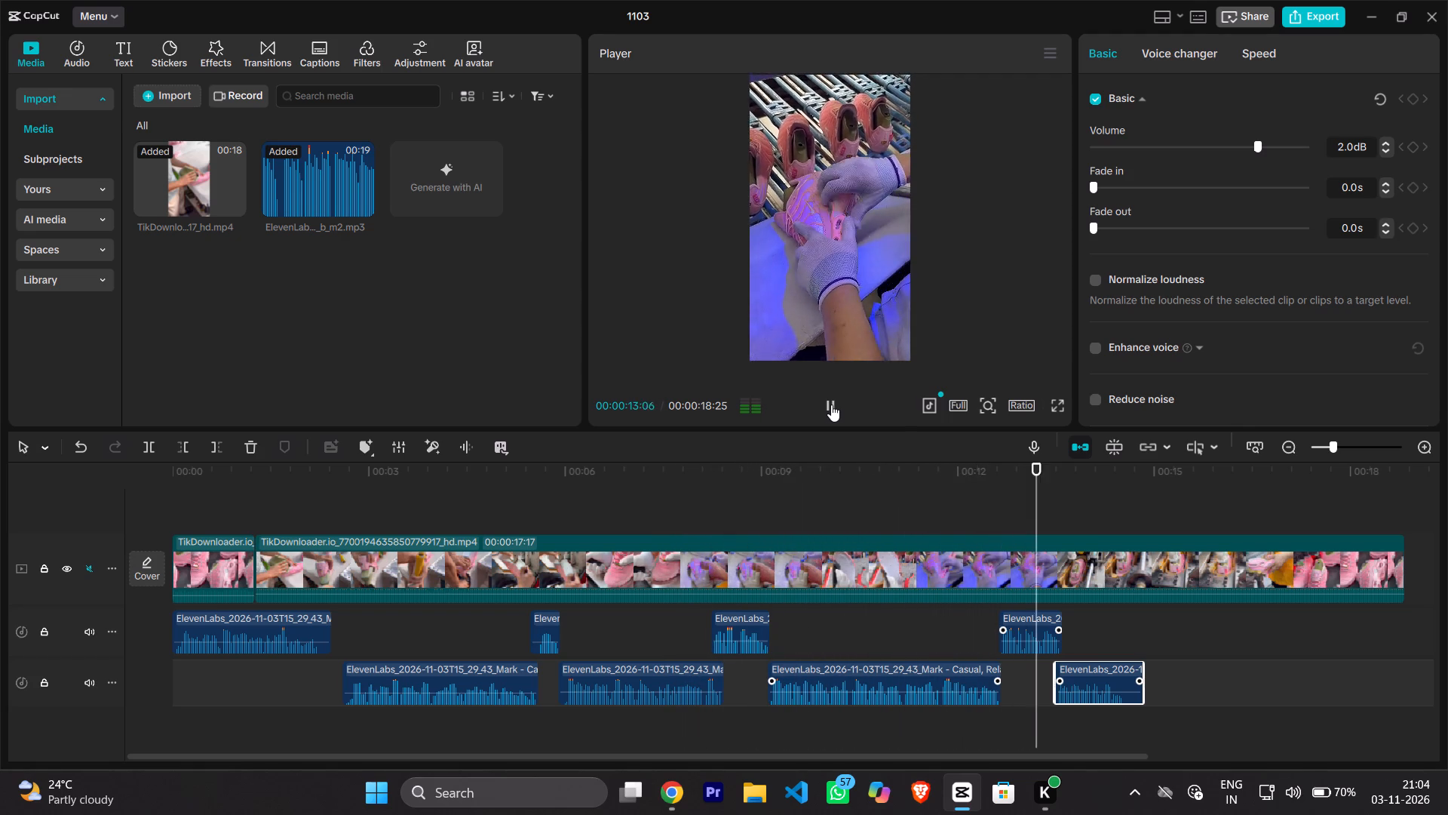
{"action": "left_click_drag", "start_coordinate": [1135, 494], "coordinate": [698, 555]}
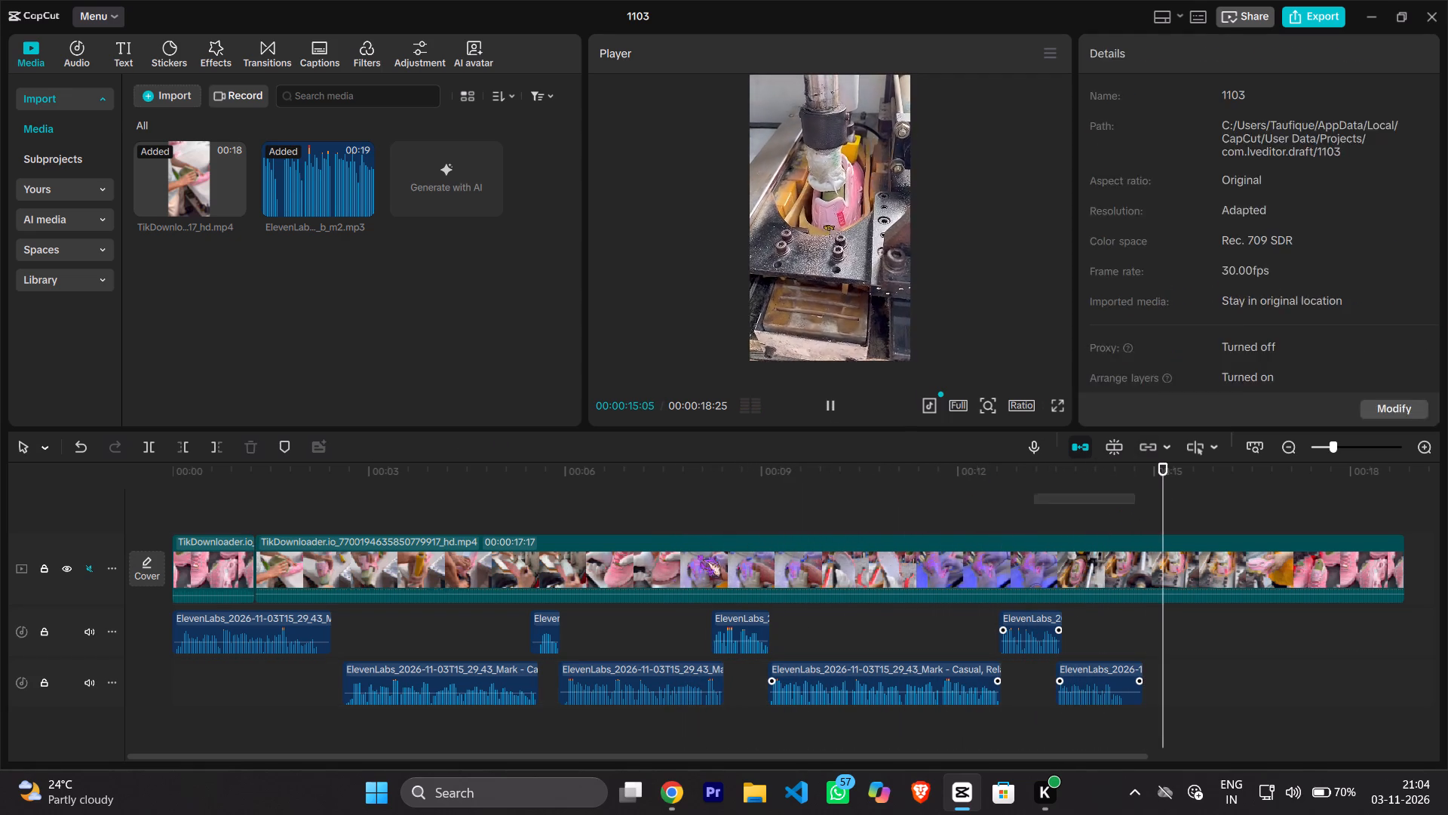
{"action": "left_click_drag", "start_coordinate": [698, 555], "coordinate": [625, 565]}
{"action": "left_click_drag", "start_coordinate": [1276, 484], "coordinate": [945, 540]}
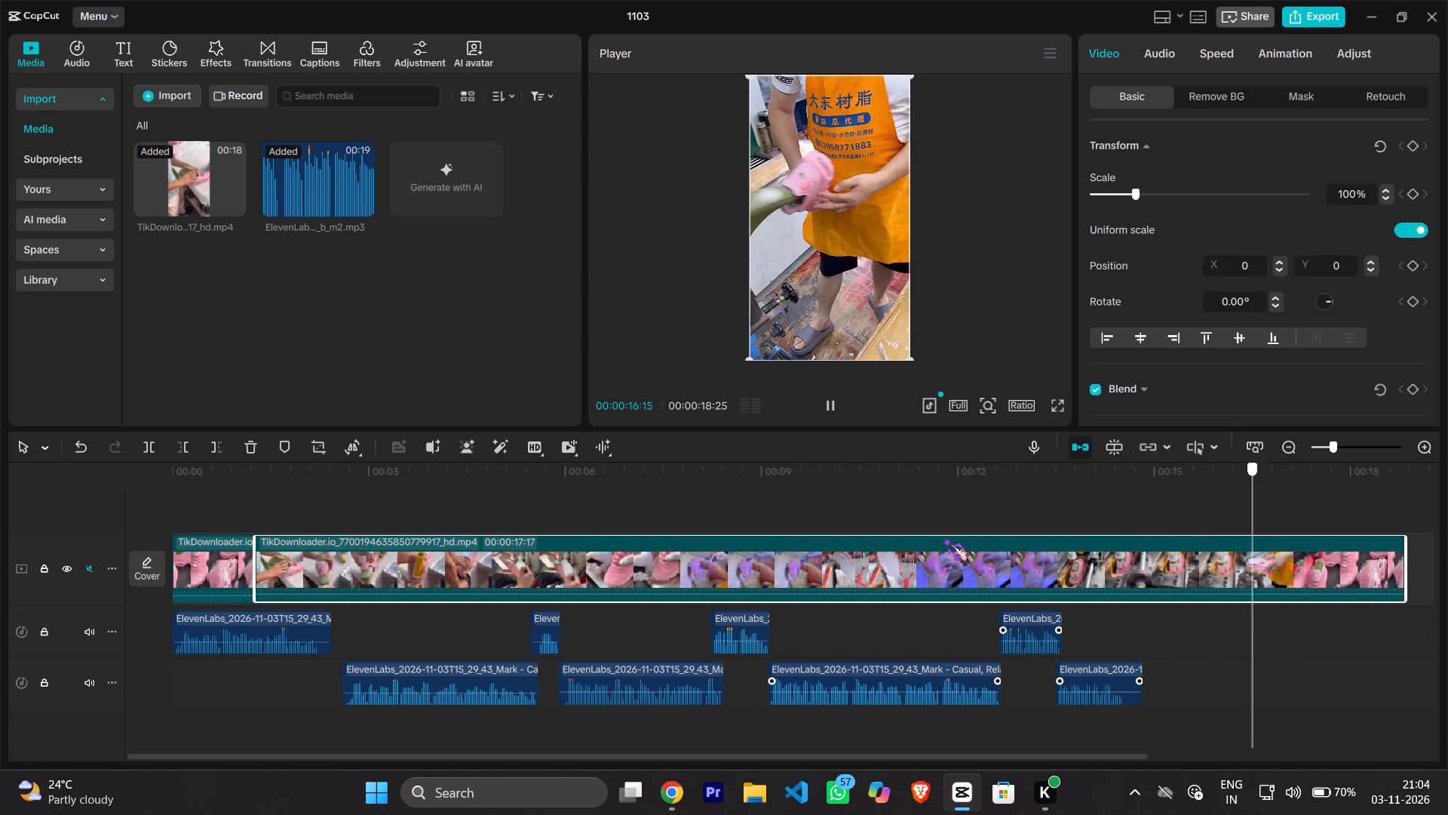
{"action": "left_click_drag", "start_coordinate": [945, 540], "coordinate": [205, 512]}
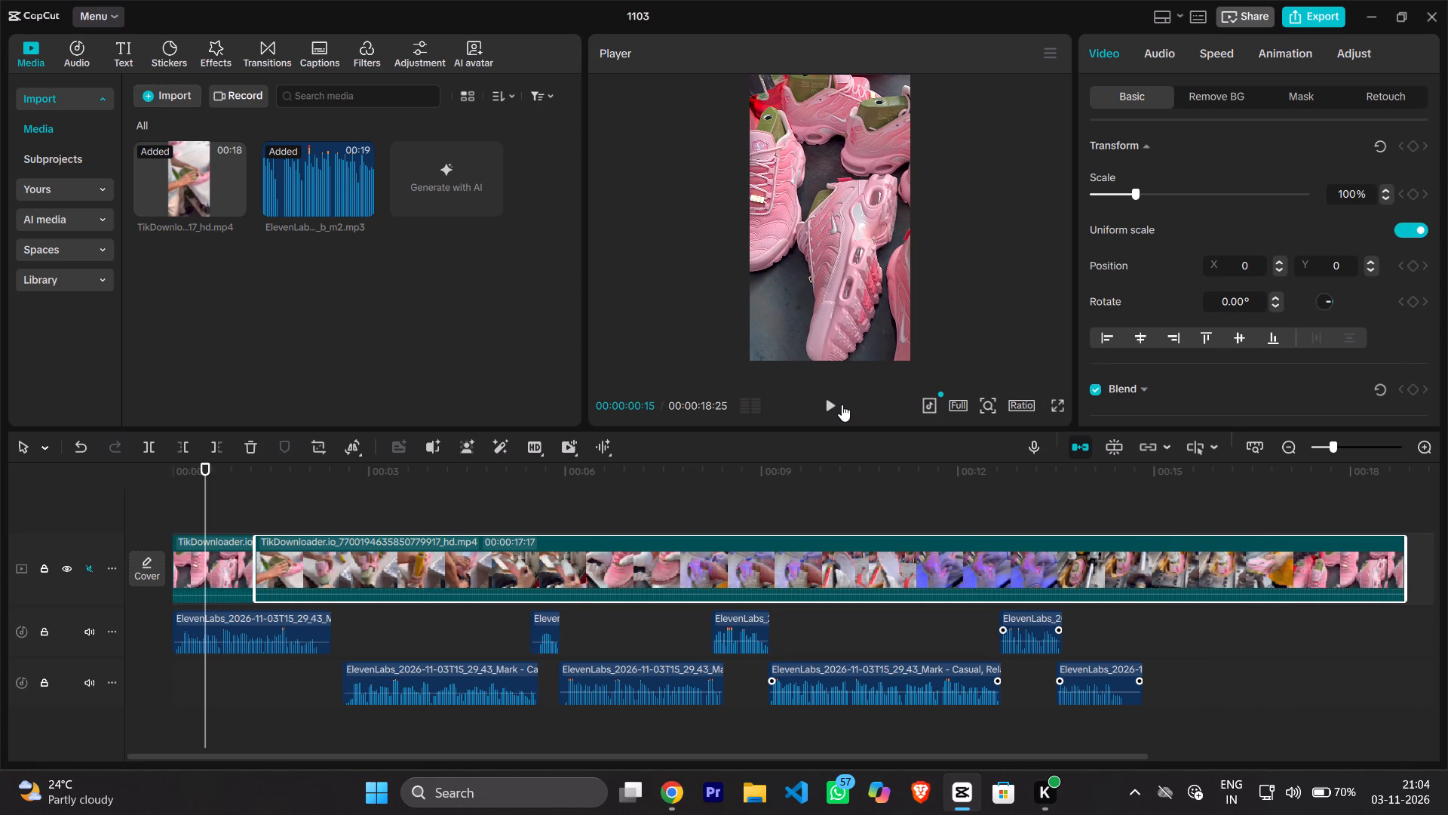
{"action": "left_click", "coordinate": [841, 404]}
{"action": "left_click", "coordinate": [836, 404]}
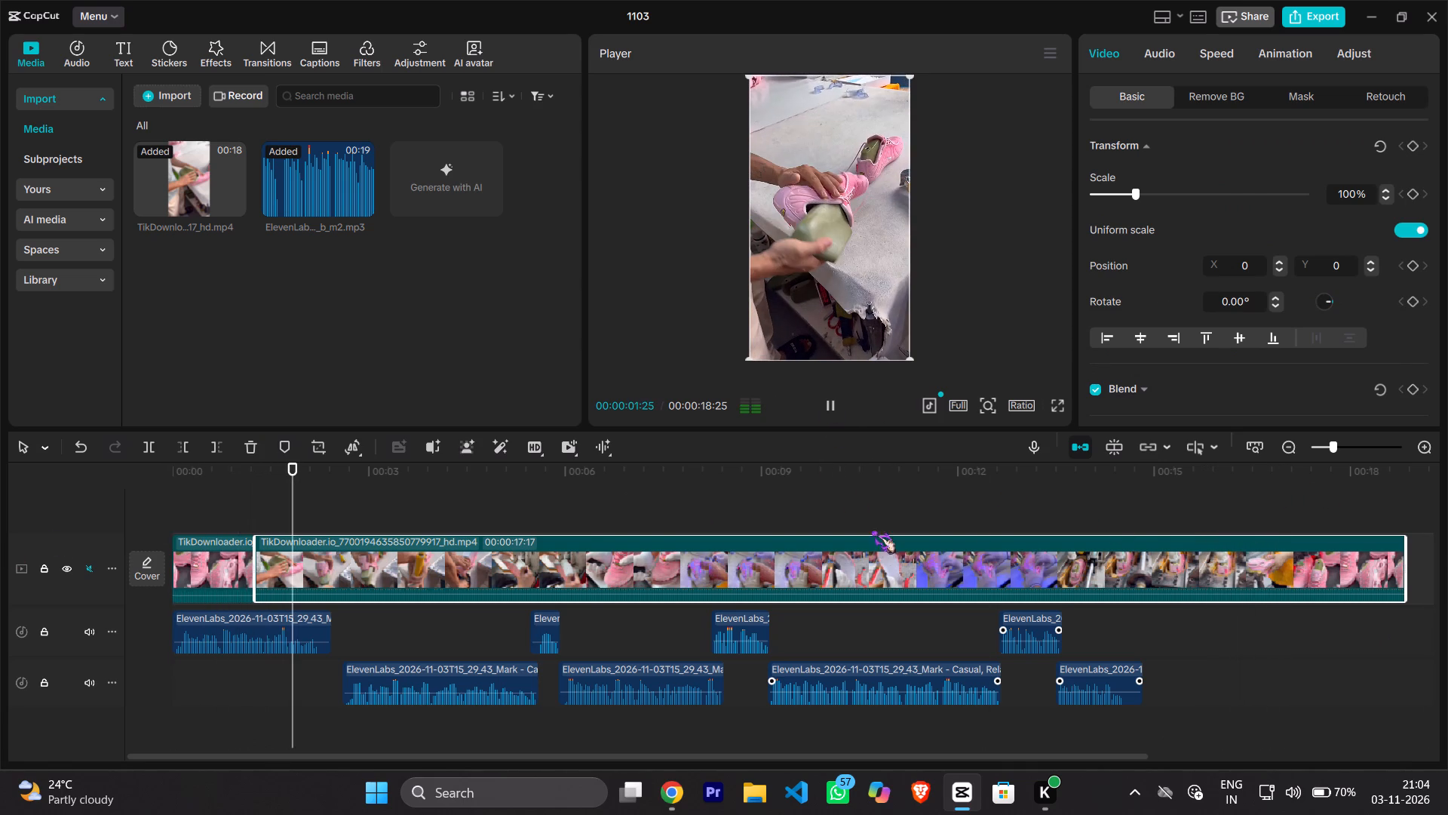
Shift the last four voiceover clips slightly later, starting them at about 8.4 s, 9.4 s, 12.9 s and 13.9 s.
{"action": "left_click_drag", "start_coordinate": [734, 625], "coordinate": [747, 634]}
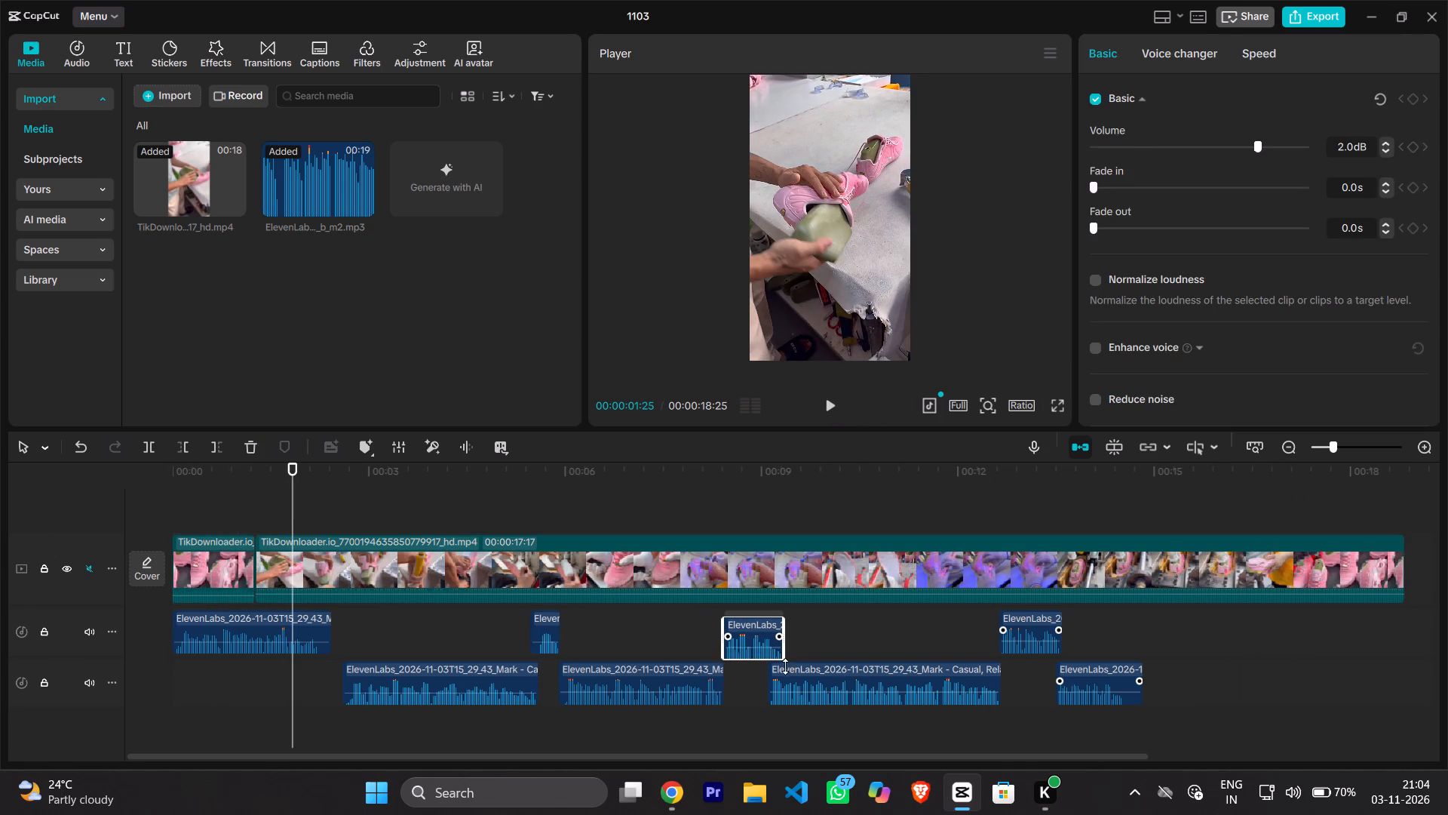
{"action": "left_click_drag", "start_coordinate": [817, 685], "coordinate": [833, 685]}
{"action": "left_click_drag", "start_coordinate": [1028, 635], "coordinate": [1042, 637]}
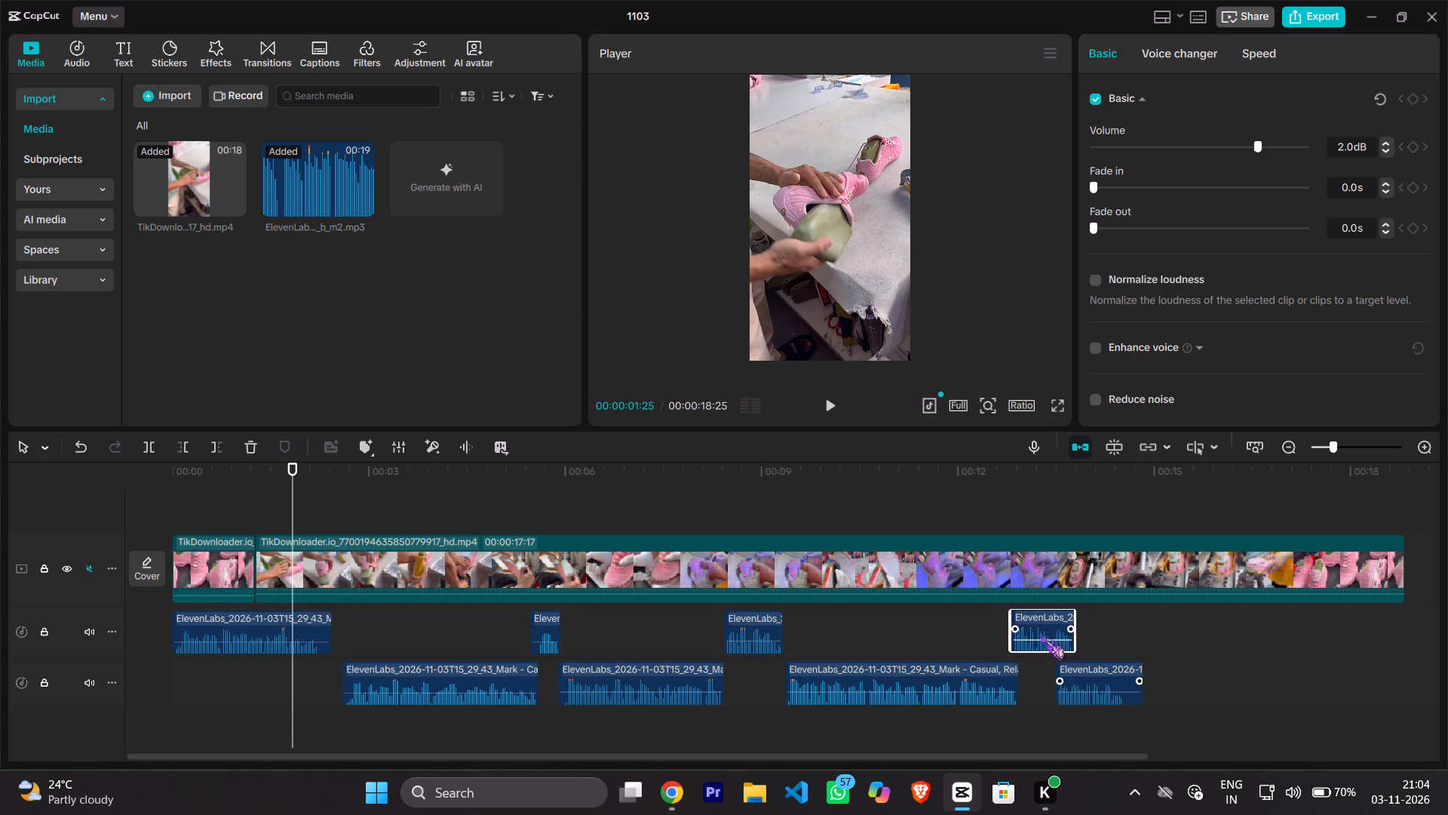
{"action": "left_click_drag", "start_coordinate": [1042, 637], "coordinate": [1045, 638]}
{"action": "left_click_drag", "start_coordinate": [1101, 684], "coordinate": [1127, 684]}
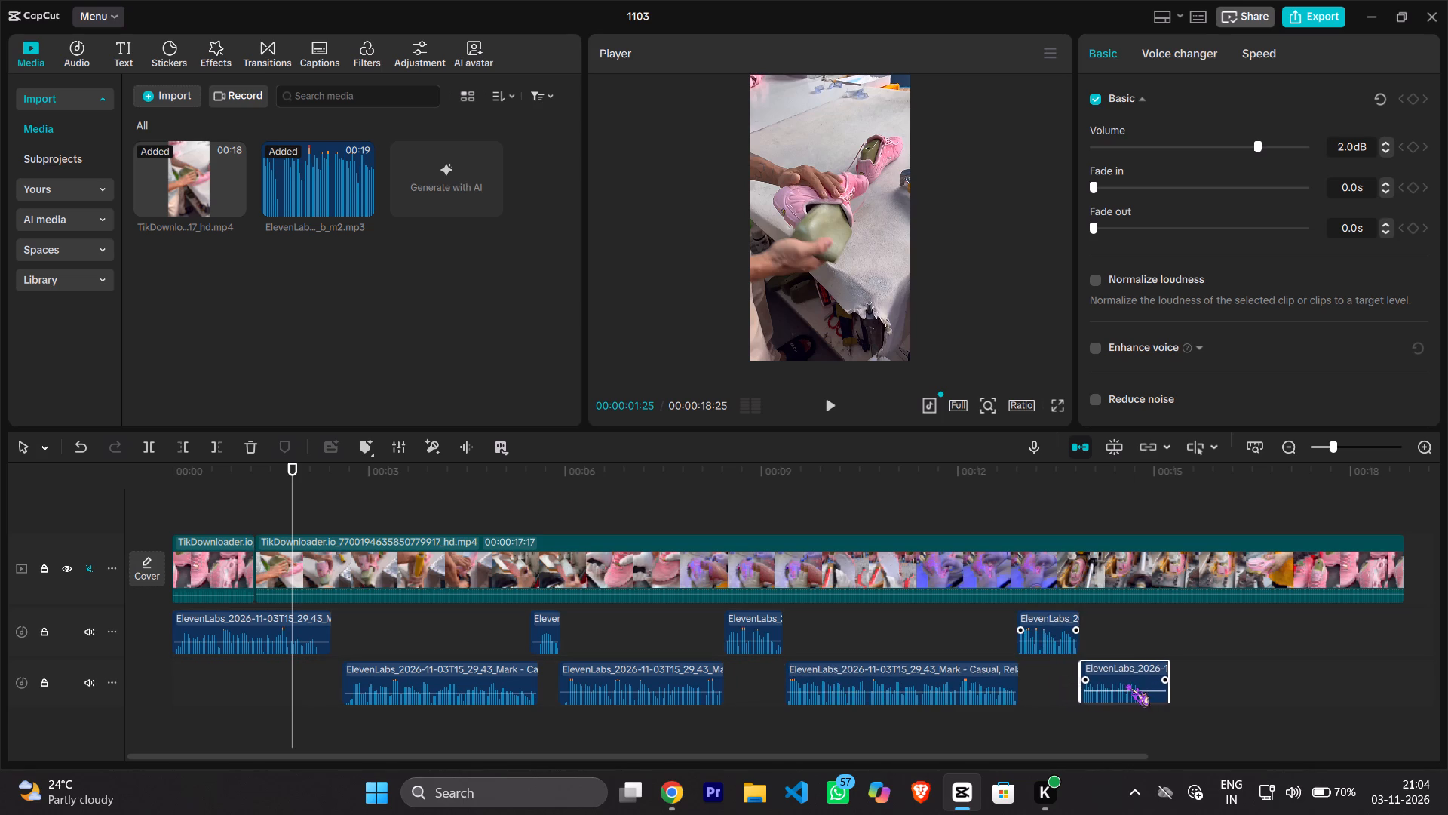
{"action": "left_click_drag", "start_coordinate": [1127, 684], "coordinate": [1134, 685]}
{"action": "left_click_drag", "start_coordinate": [1109, 684], "coordinate": [1100, 684]}
Play from 00:00:01:25 through the last voiceover clip to check the new spacing.
{"action": "left_click", "coordinate": [831, 401]}
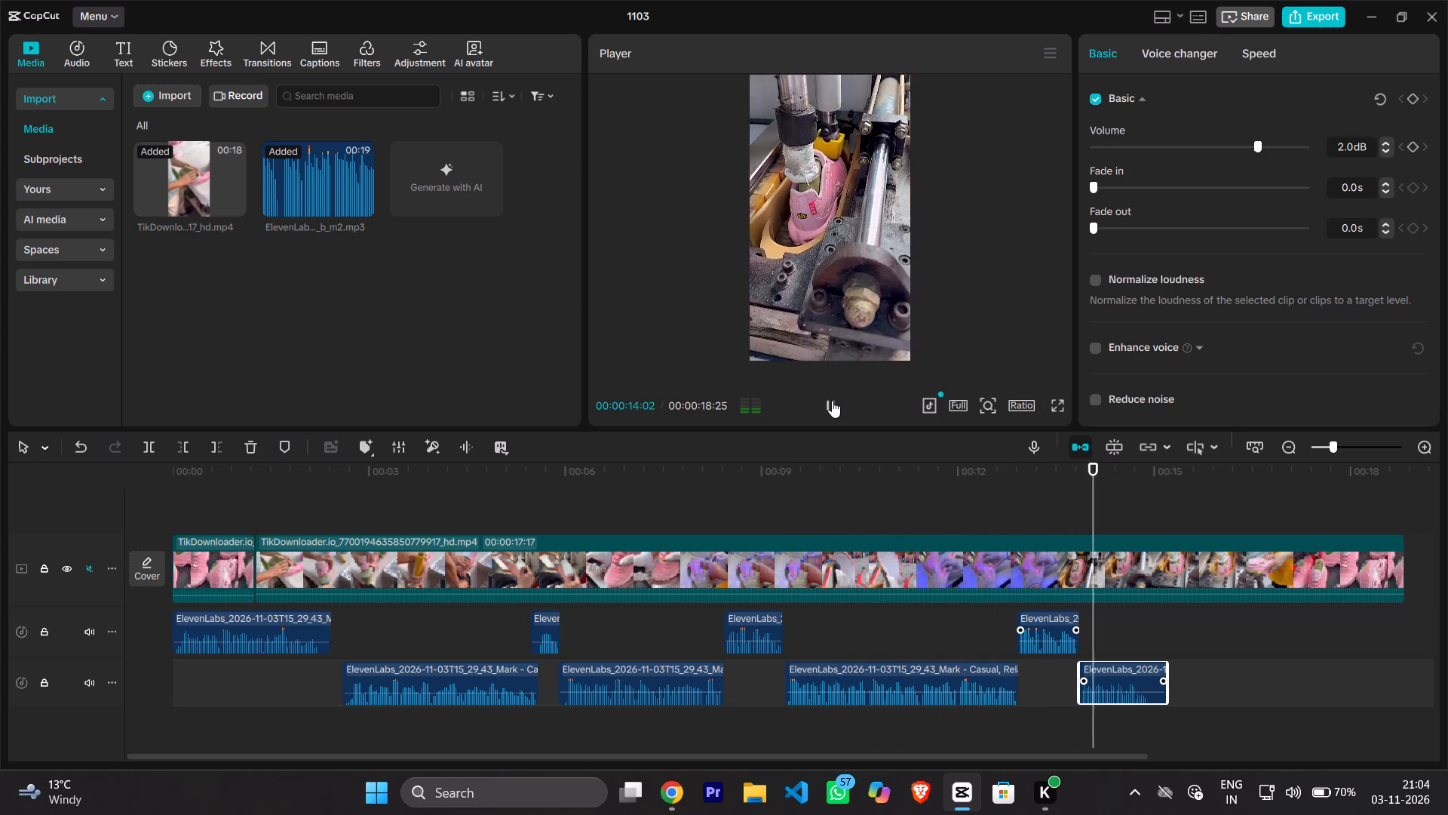
{"action": "left_click", "coordinate": [832, 401]}
{"action": "left_click", "coordinate": [832, 401]}
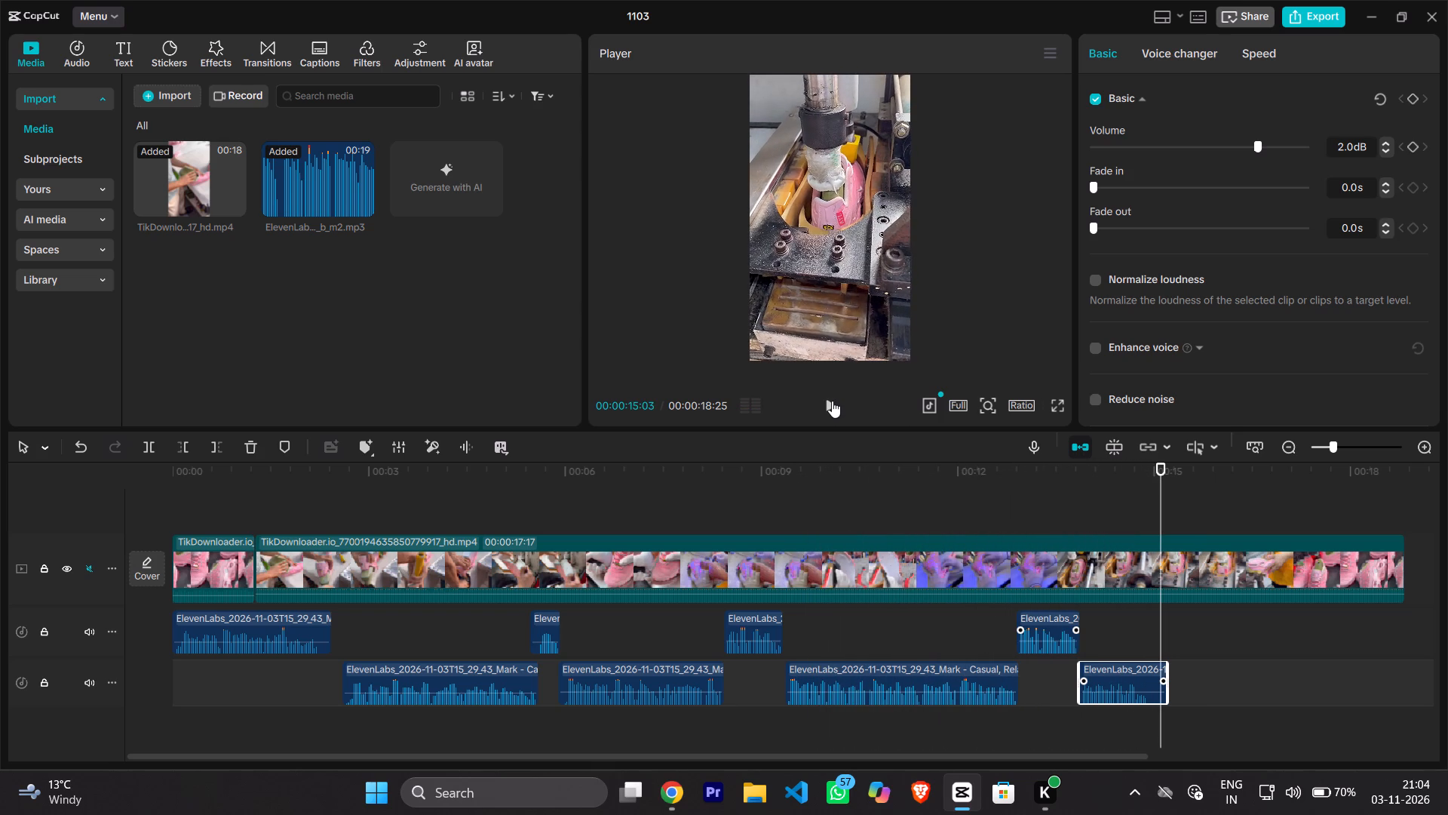
{"action": "left_click", "coordinate": [832, 400]}
Replay the opening from the start, checking the pause between the first two voiceover clips.
{"action": "left_click", "coordinate": [273, 512]}
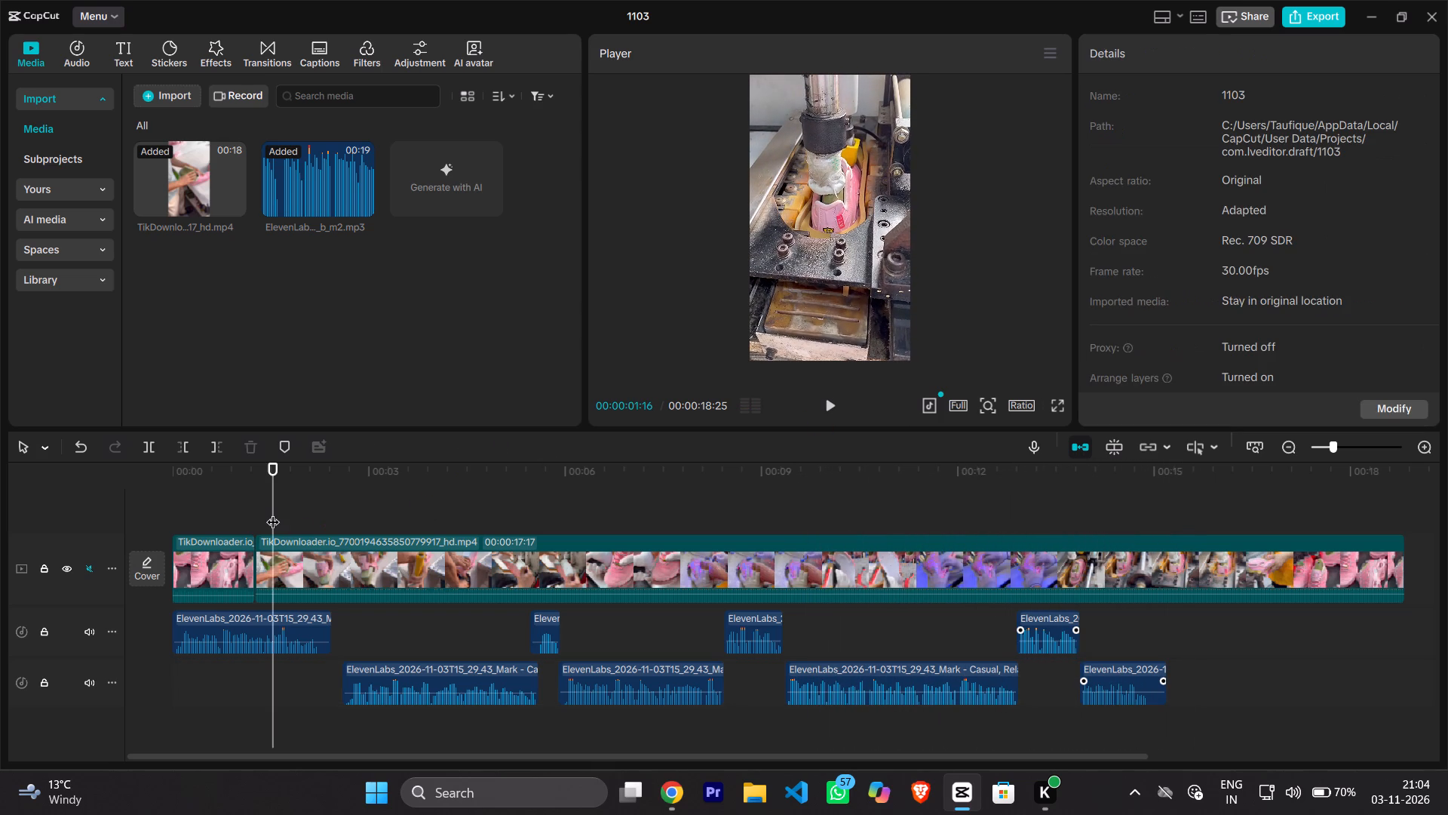
{"action": "left_click_drag", "start_coordinate": [272, 512], "coordinate": [149, 515]}
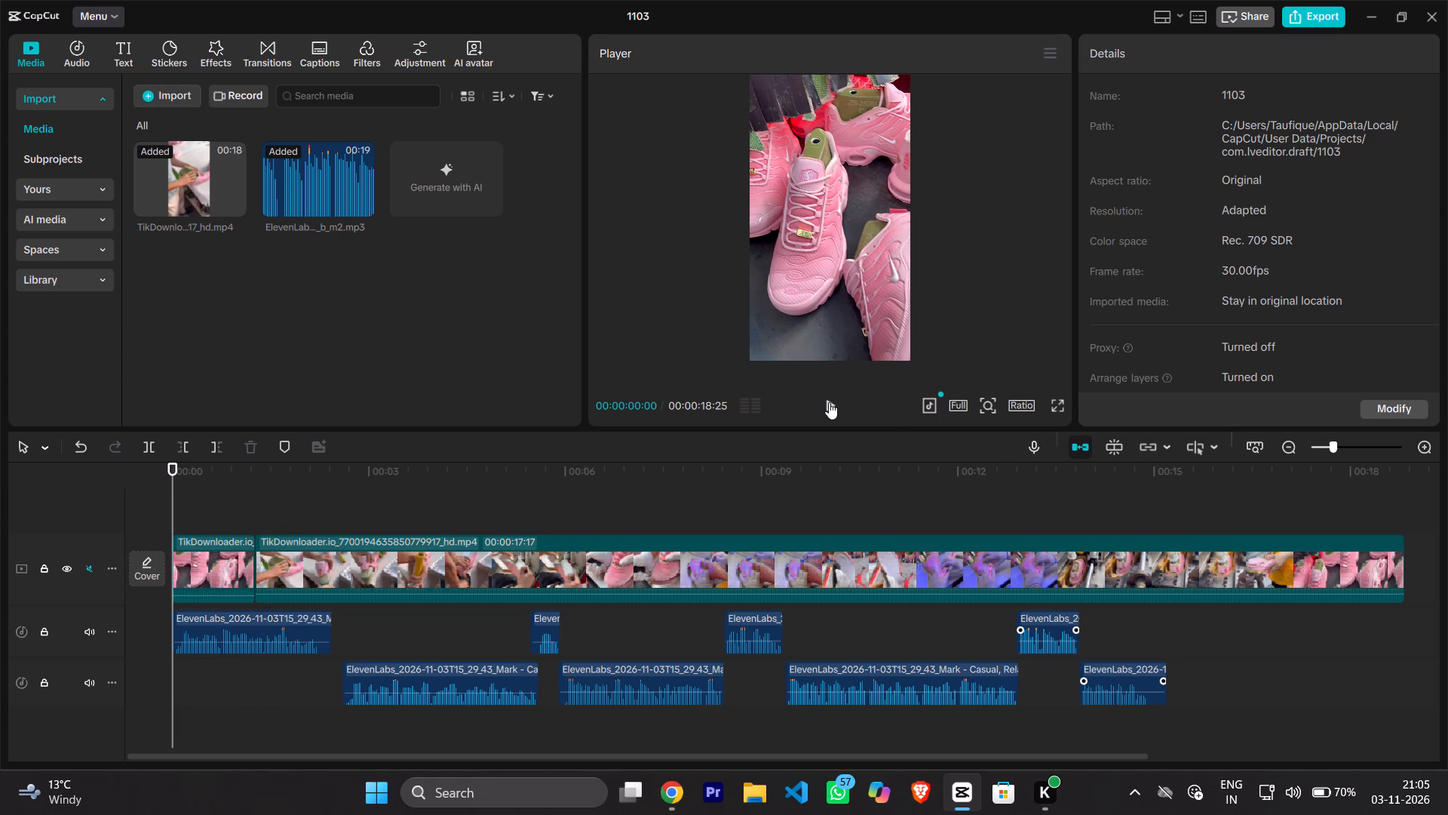
{"action": "left_click", "coordinate": [829, 402]}
{"action": "left_click", "coordinate": [830, 402]}
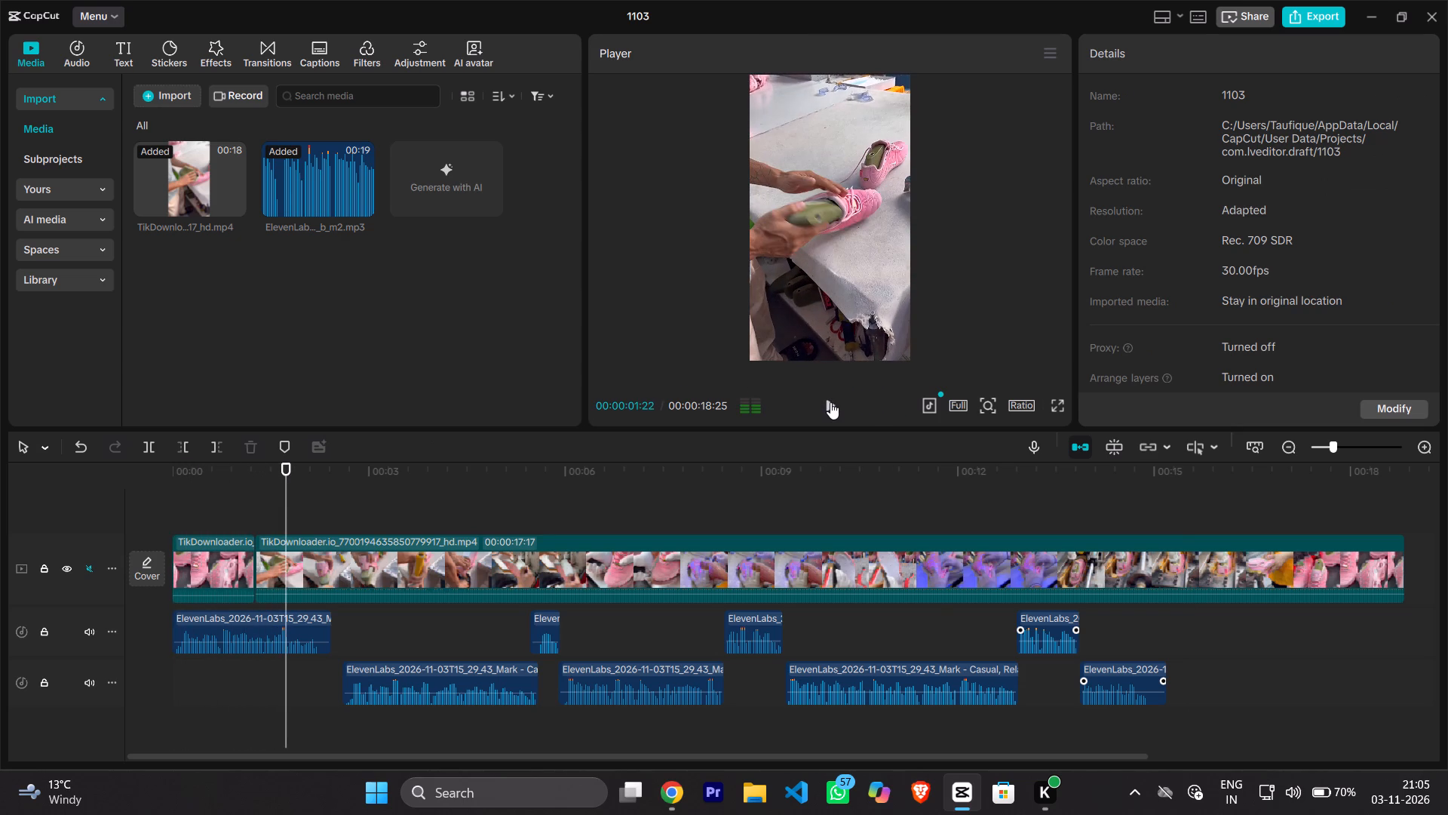
{"action": "left_click", "coordinate": [830, 402]}
{"action": "left_click", "coordinate": [830, 402]}
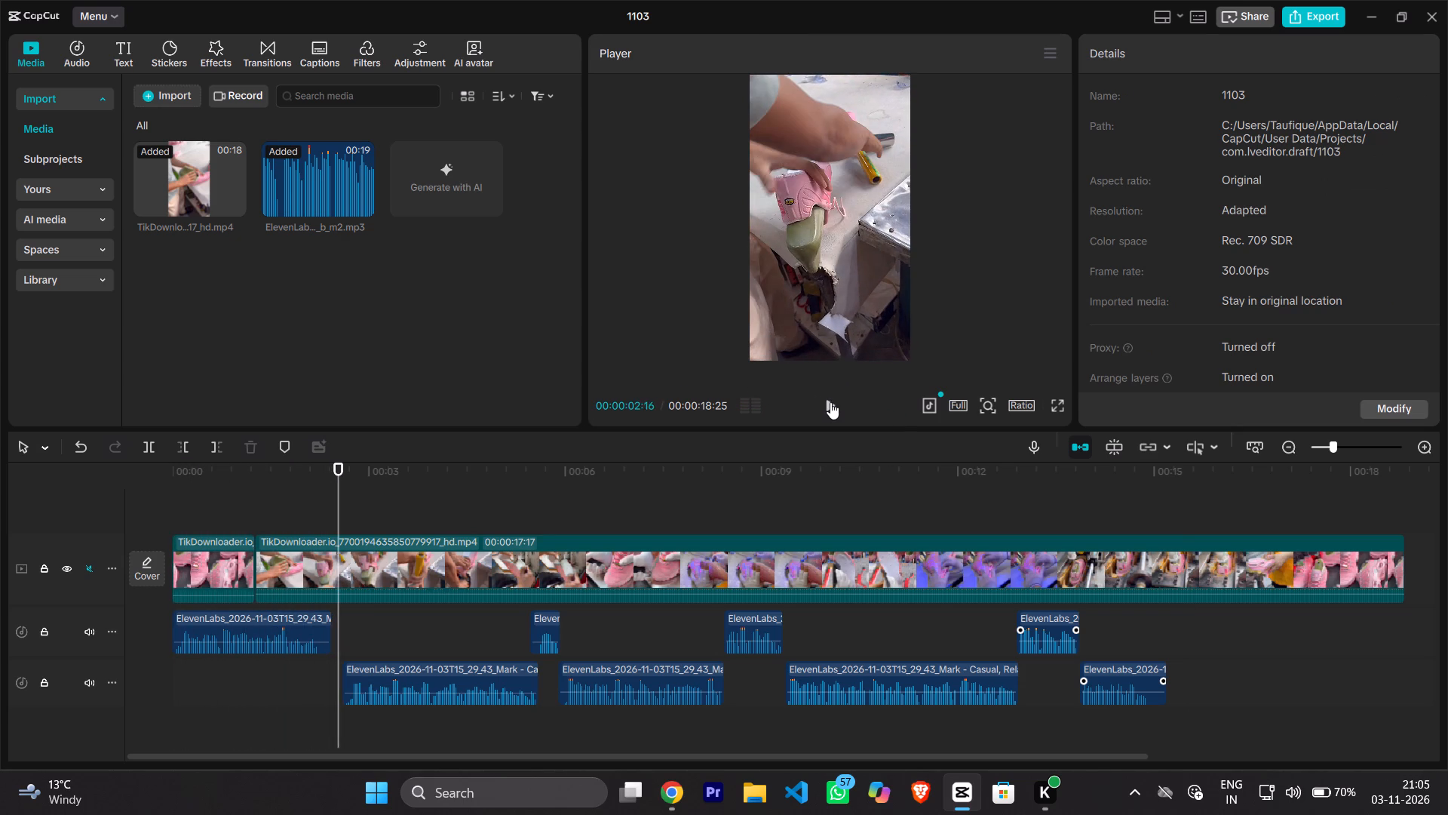
{"action": "left_click", "coordinate": [829, 401]}
{"action": "left_click", "coordinate": [827, 401]}
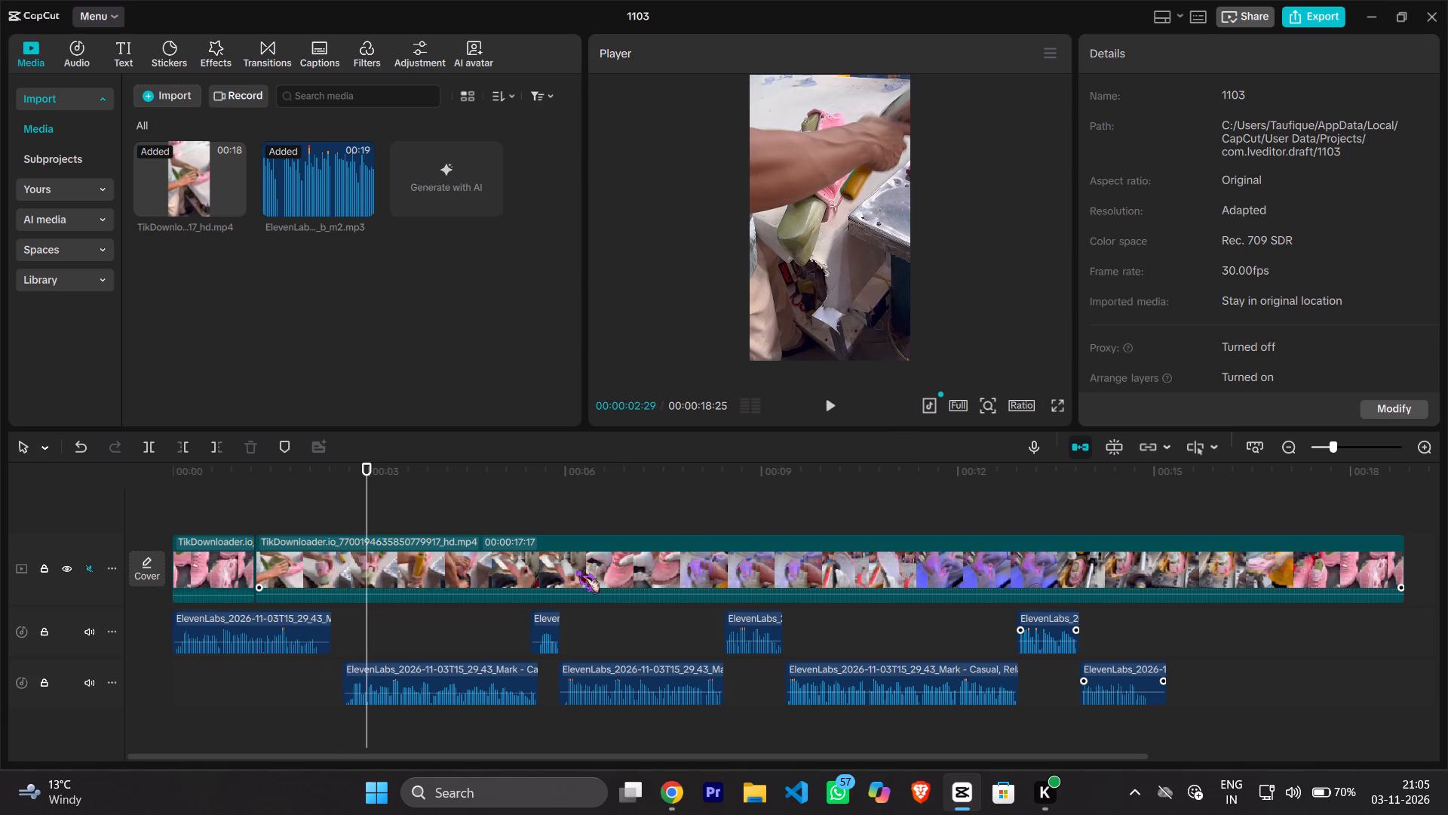
{"action": "left_click_drag", "start_coordinate": [369, 501], "coordinate": [352, 505]}
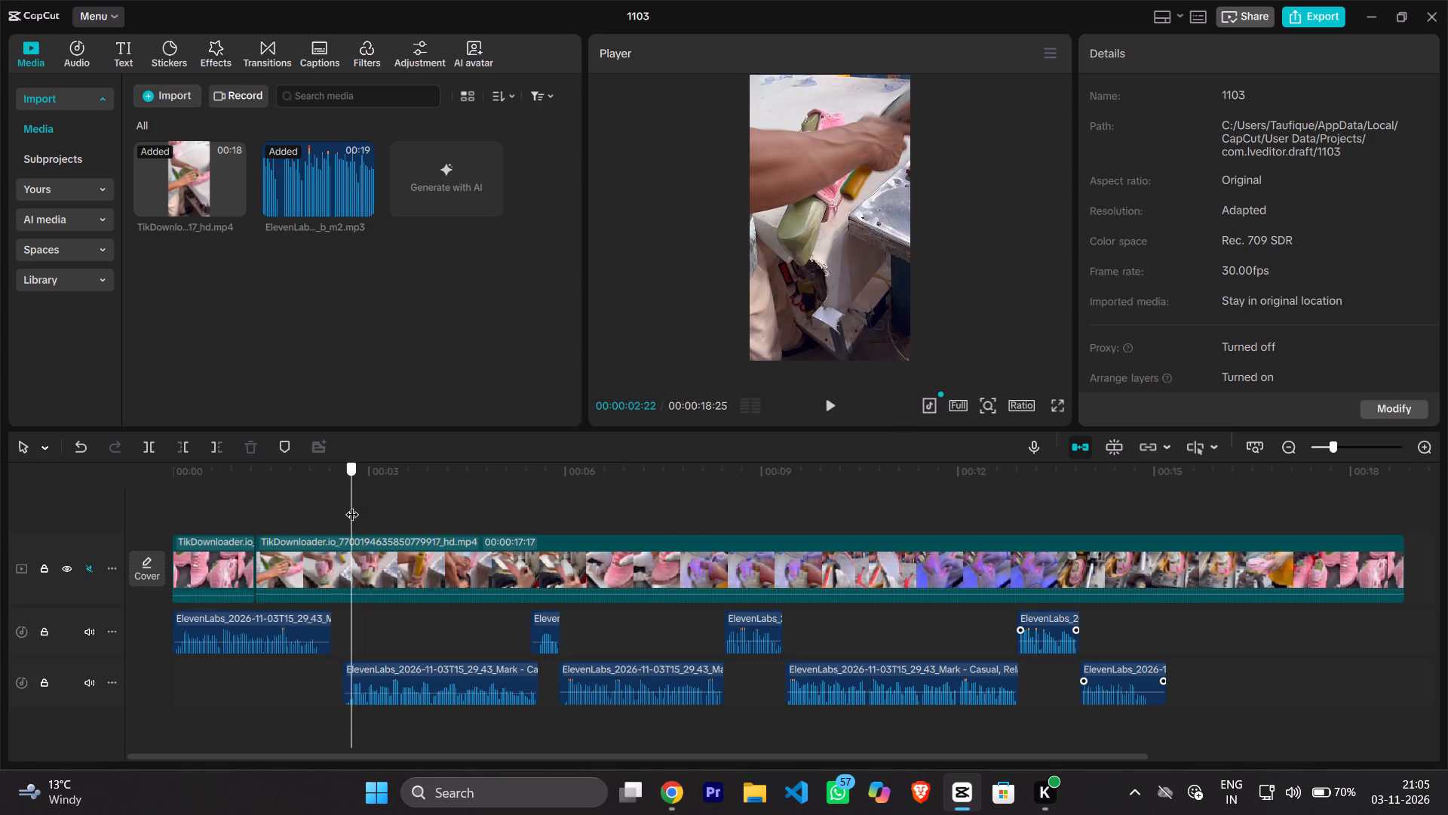
Split the second video clip at 00:00:02:19, where the second voiceover clip starts.
{"action": "left_click_drag", "start_coordinate": [352, 505], "coordinate": [344, 509]}
{"action": "left_click", "coordinate": [351, 559]}
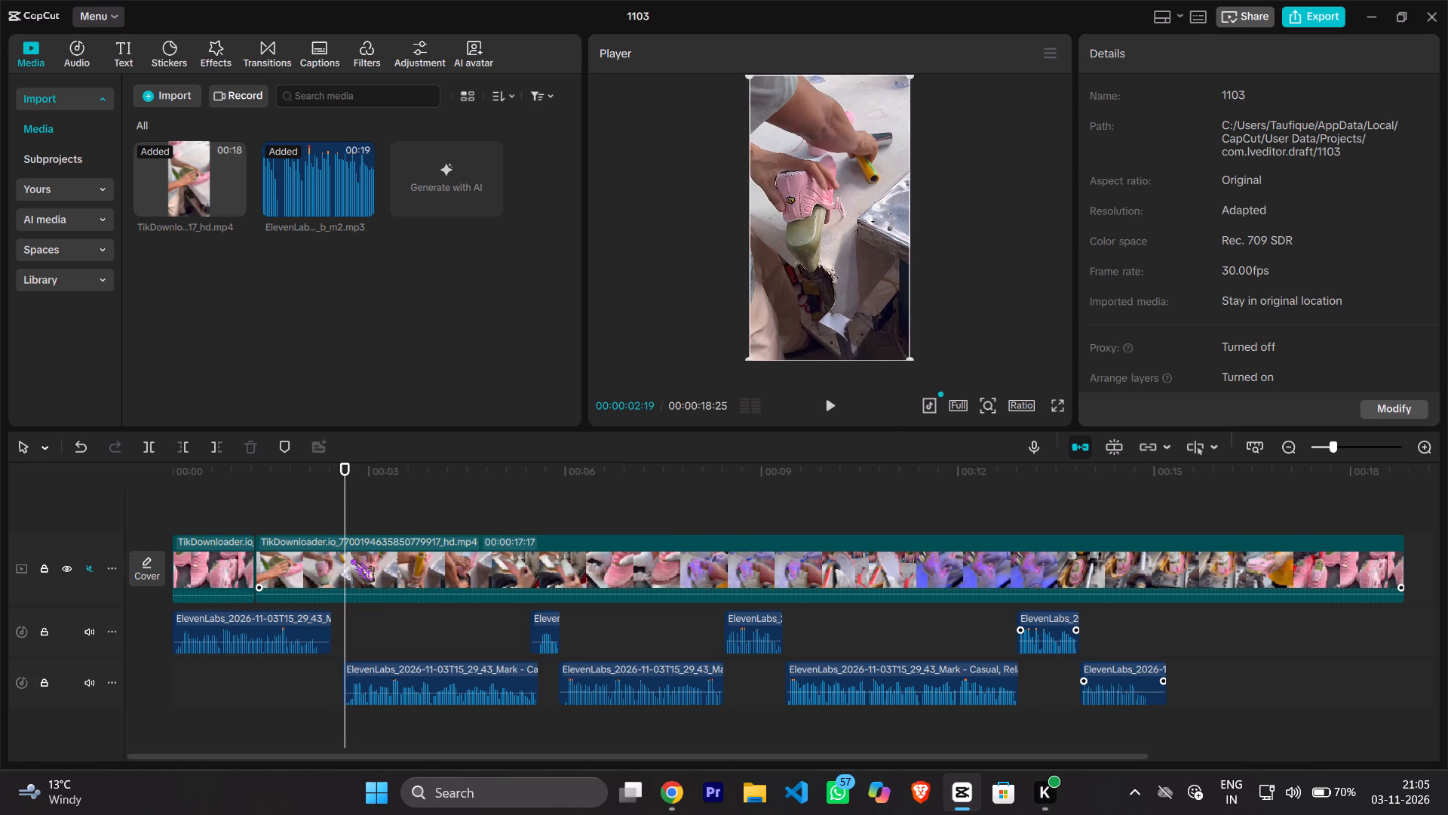
{"action": "key", "text": "ctrl+b"}
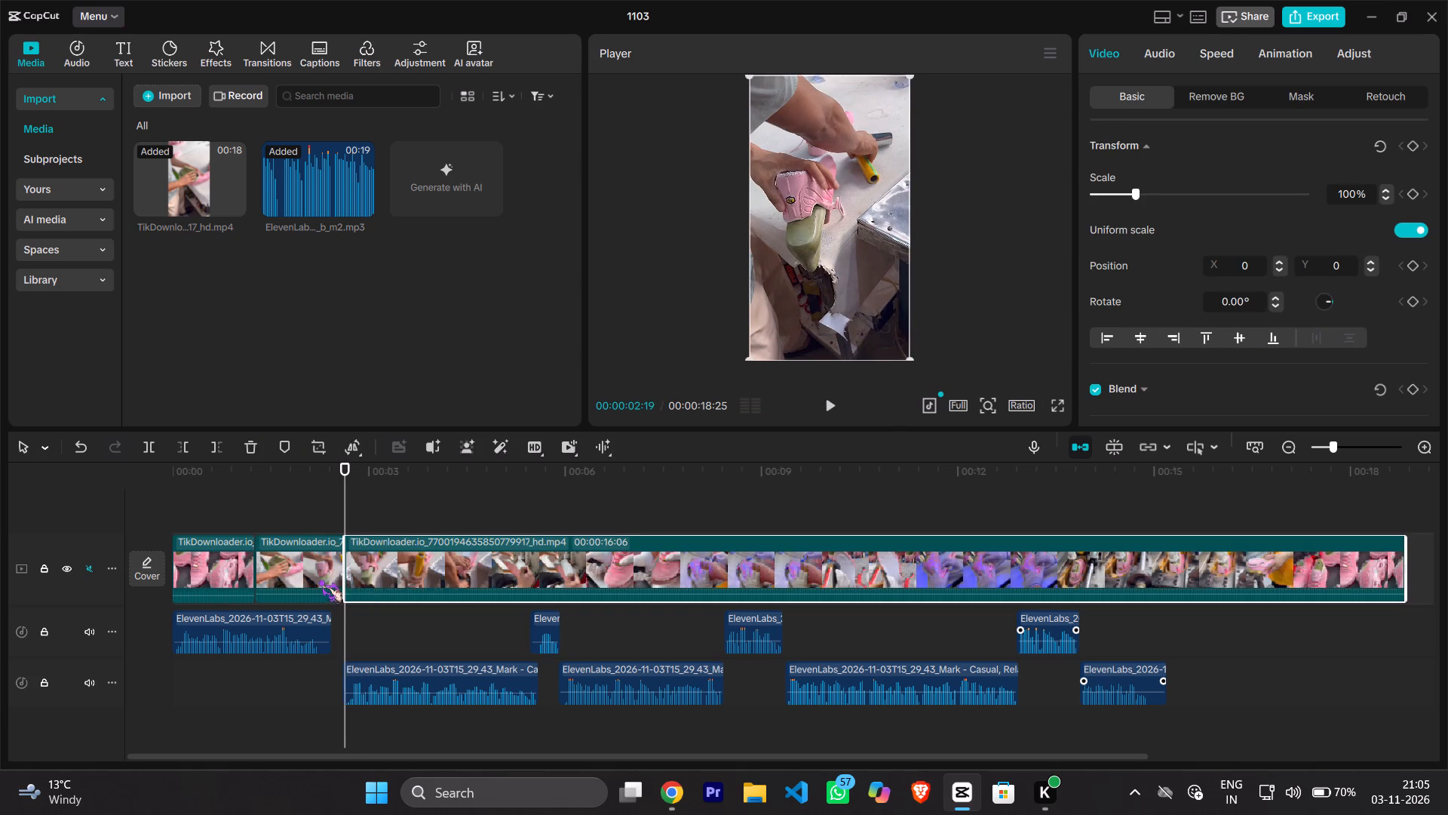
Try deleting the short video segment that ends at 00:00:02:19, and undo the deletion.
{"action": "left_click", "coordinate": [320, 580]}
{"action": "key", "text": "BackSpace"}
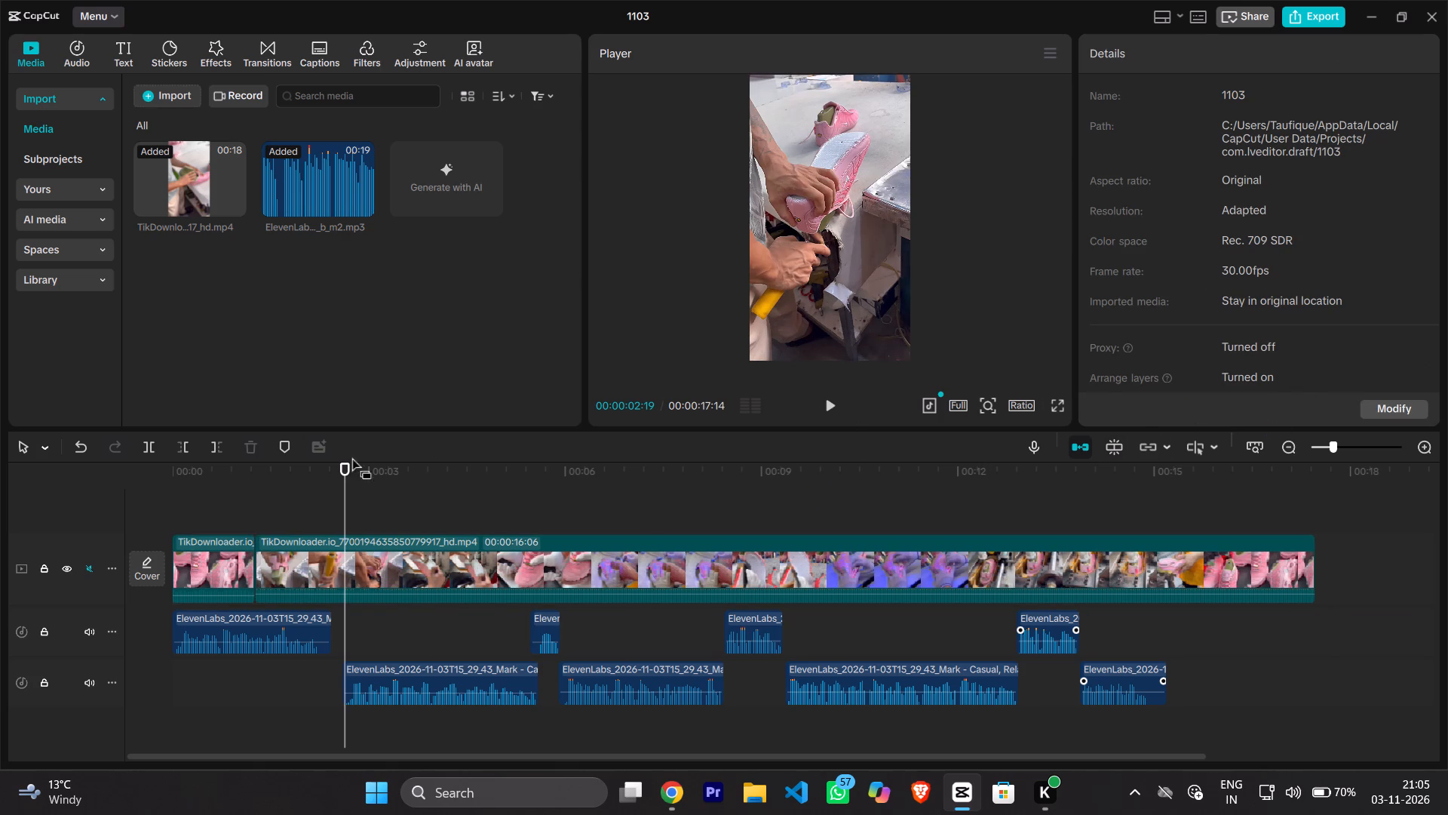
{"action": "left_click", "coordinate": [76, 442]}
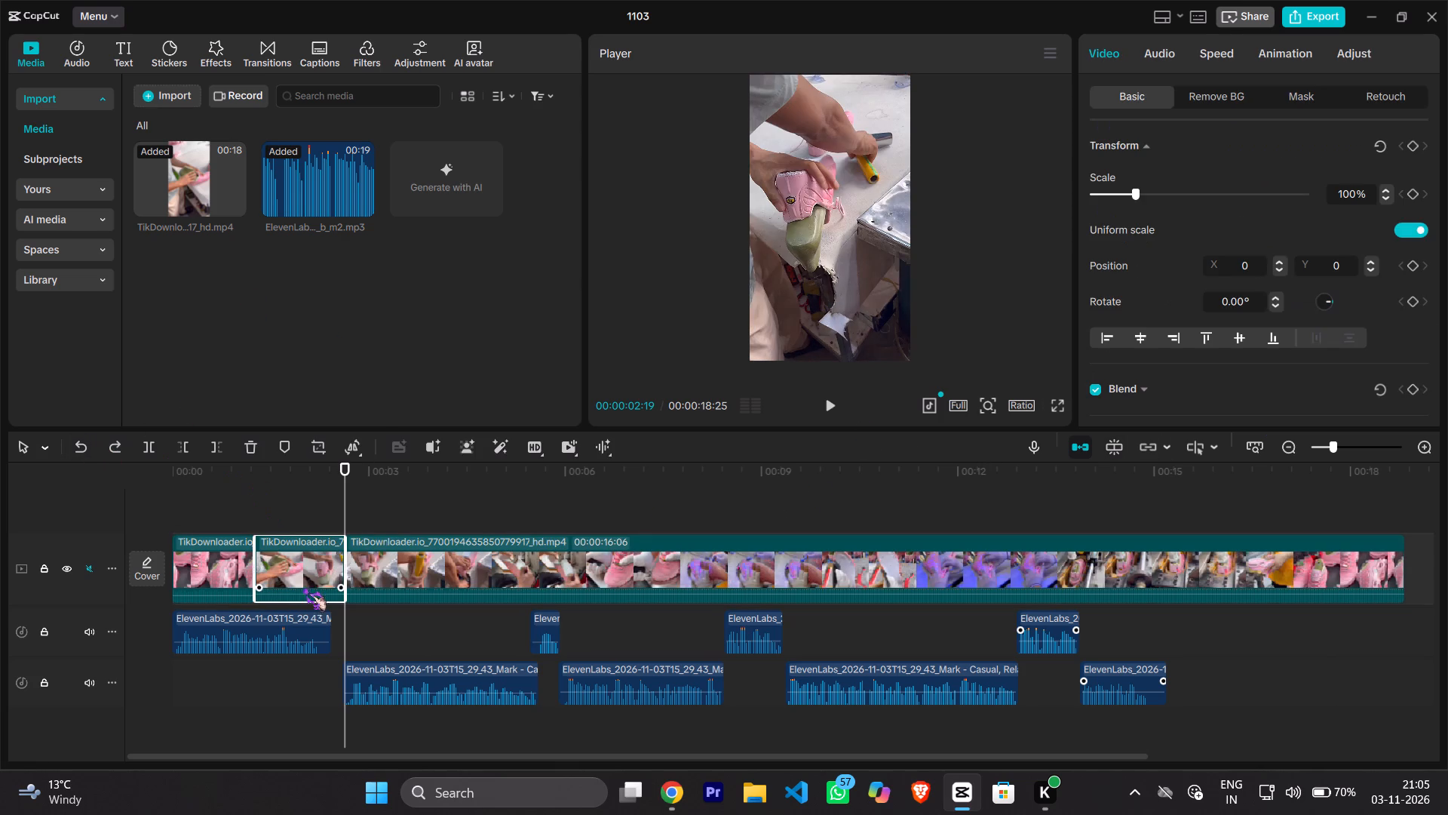
Shift the second through seventh voiceover clips slightly earlier, starting them at about 2.4, 5.4, 5.9, 8.4, 9.3 and 12.9 s.
{"action": "left_click_drag", "start_coordinate": [377, 681], "coordinate": [362, 684]}
{"action": "left_click_drag", "start_coordinate": [545, 636], "coordinate": [528, 646]}
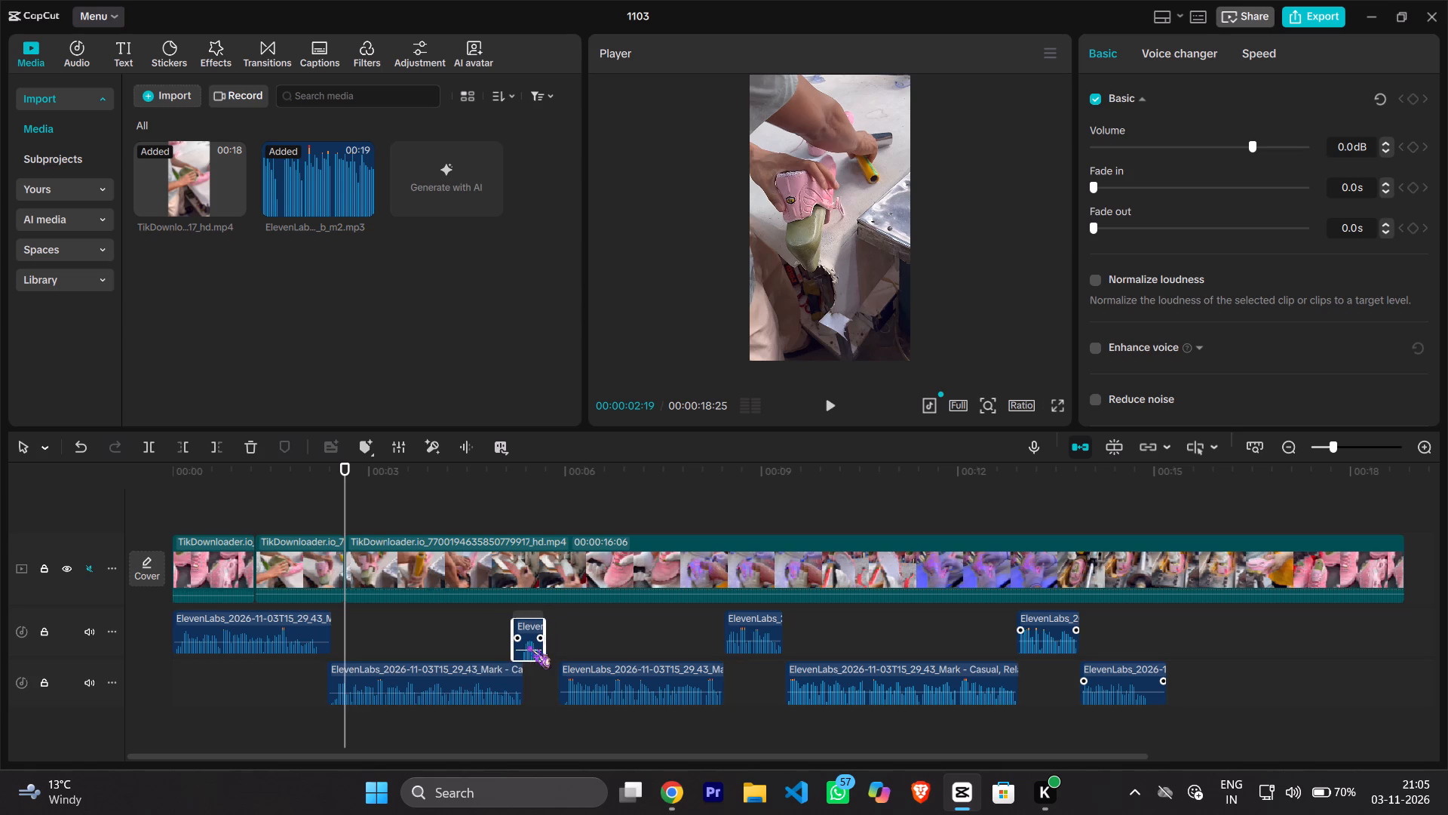
{"action": "left_click_drag", "start_coordinate": [528, 646], "coordinate": [538, 640]}
{"action": "left_click", "coordinate": [594, 681]}
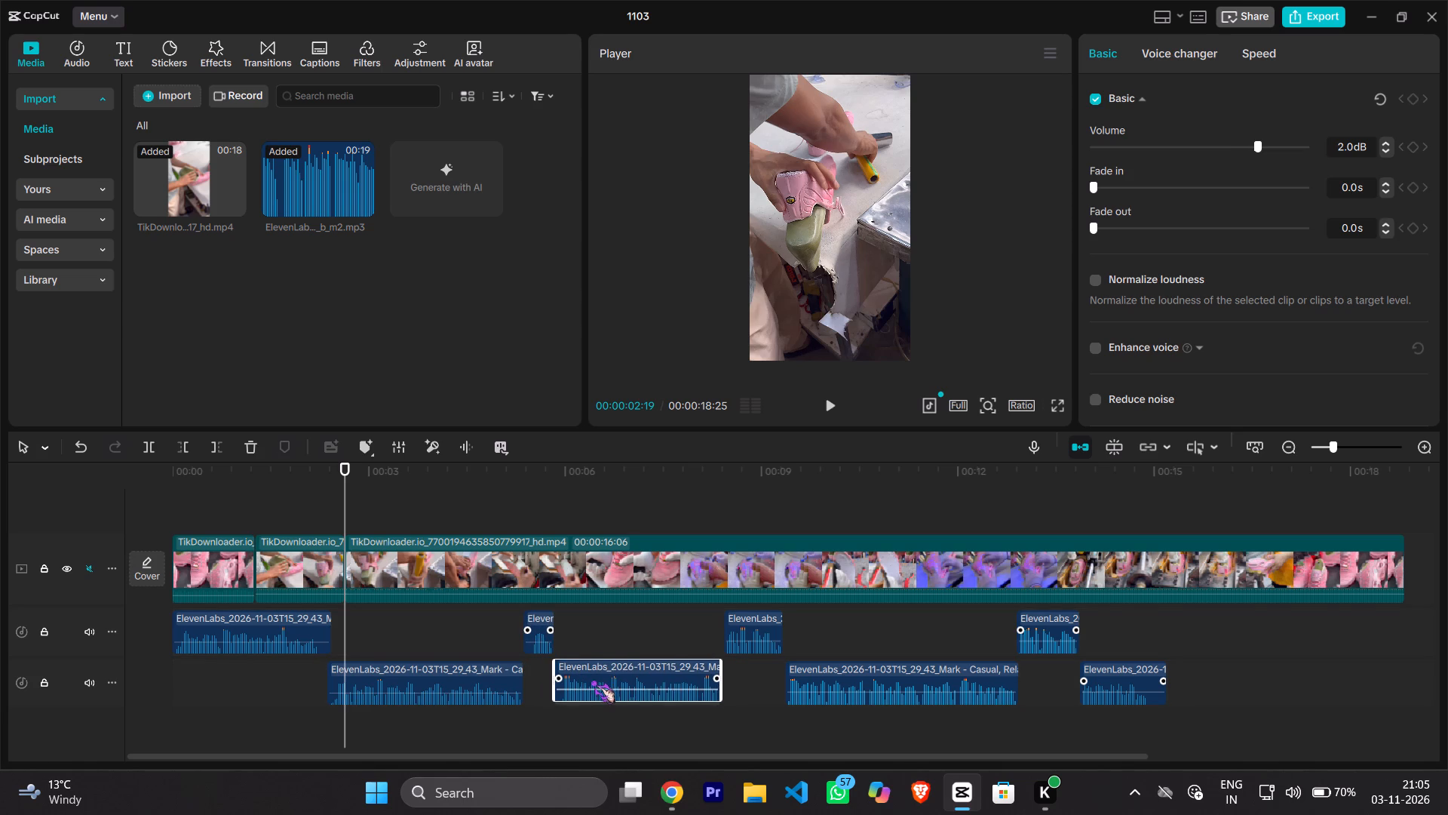
{"action": "left_click", "coordinate": [734, 635]}
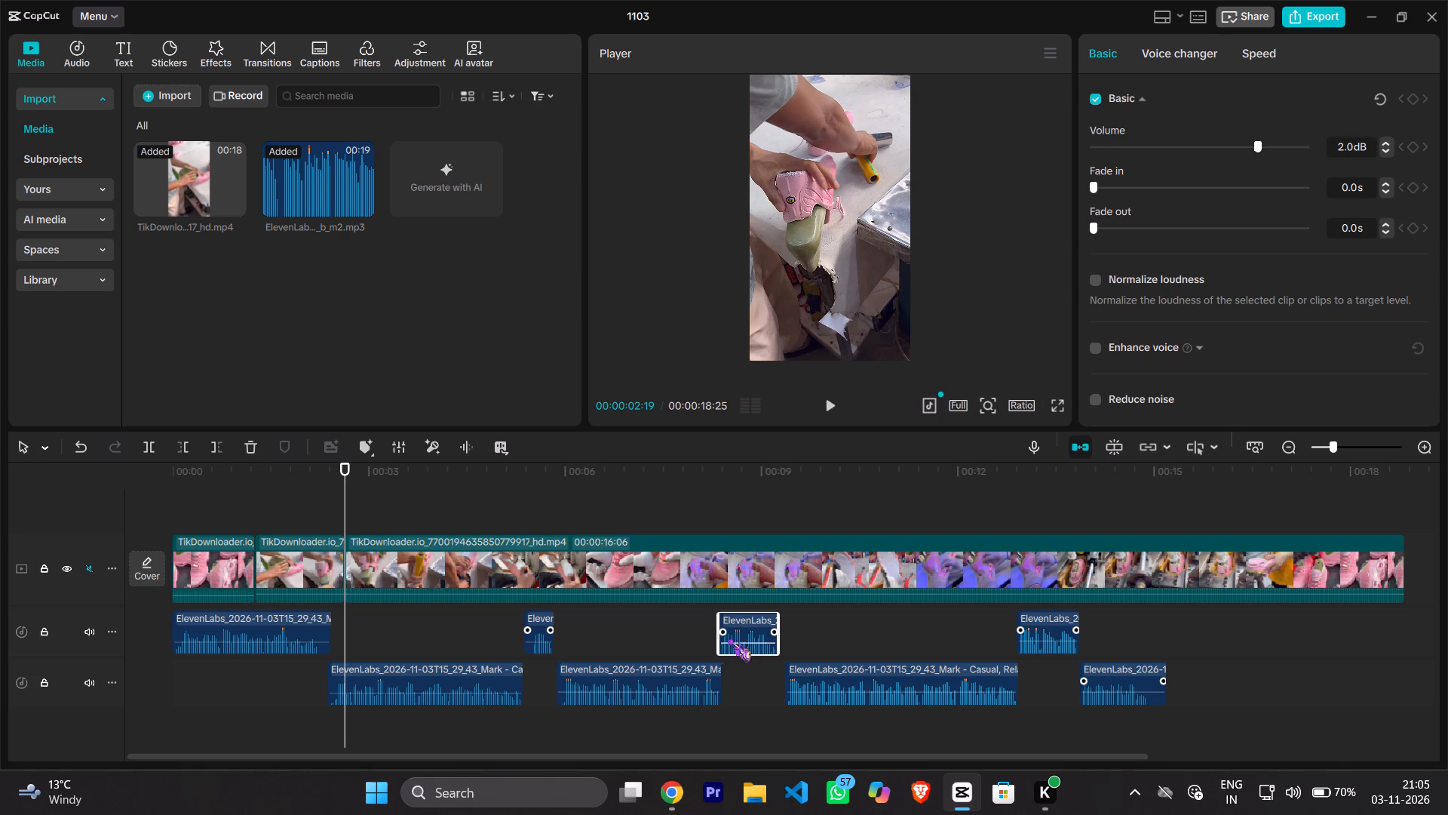
{"action": "left_click", "coordinate": [821, 675]}
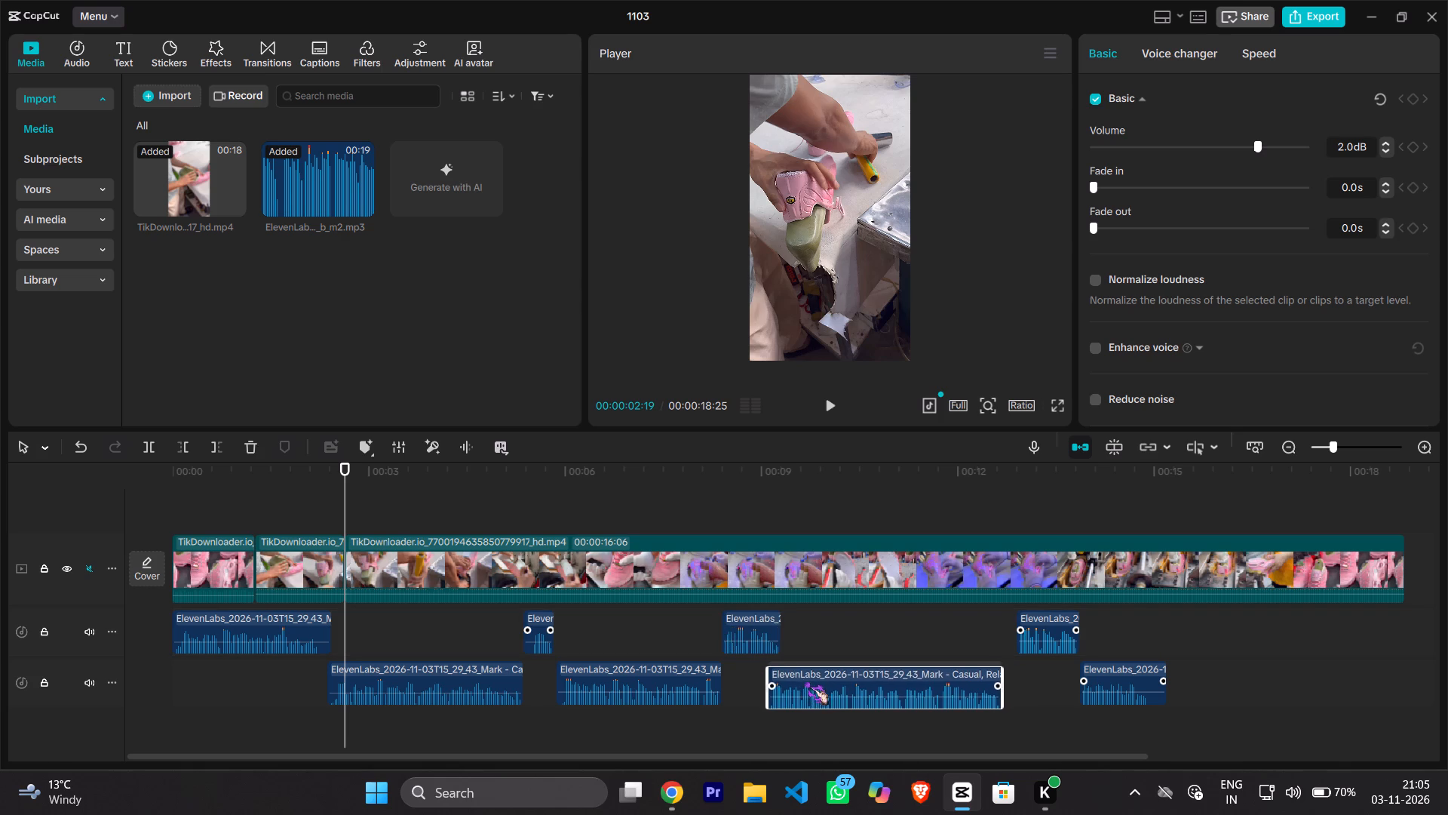
{"action": "left_click", "coordinate": [1035, 636]}
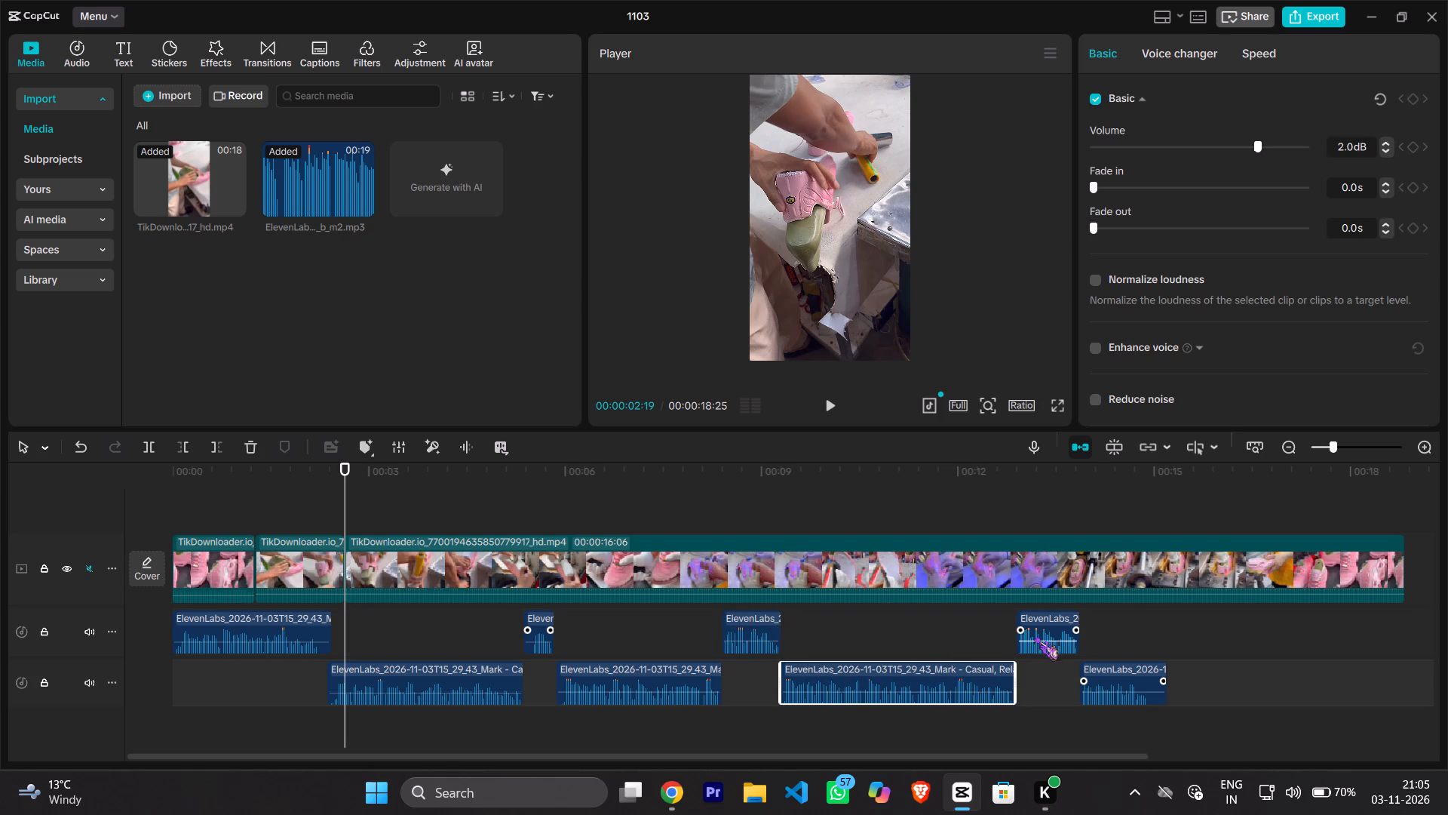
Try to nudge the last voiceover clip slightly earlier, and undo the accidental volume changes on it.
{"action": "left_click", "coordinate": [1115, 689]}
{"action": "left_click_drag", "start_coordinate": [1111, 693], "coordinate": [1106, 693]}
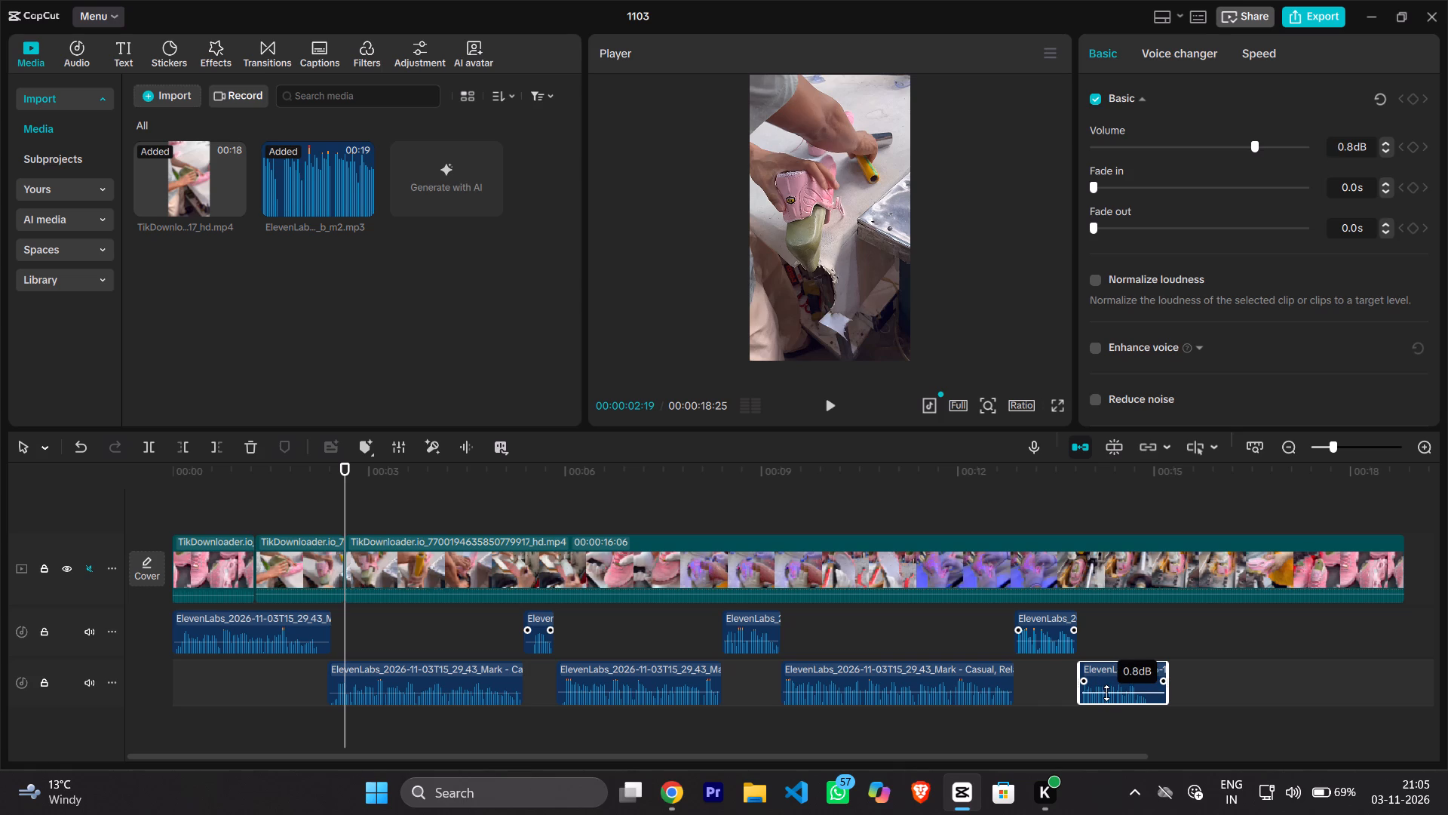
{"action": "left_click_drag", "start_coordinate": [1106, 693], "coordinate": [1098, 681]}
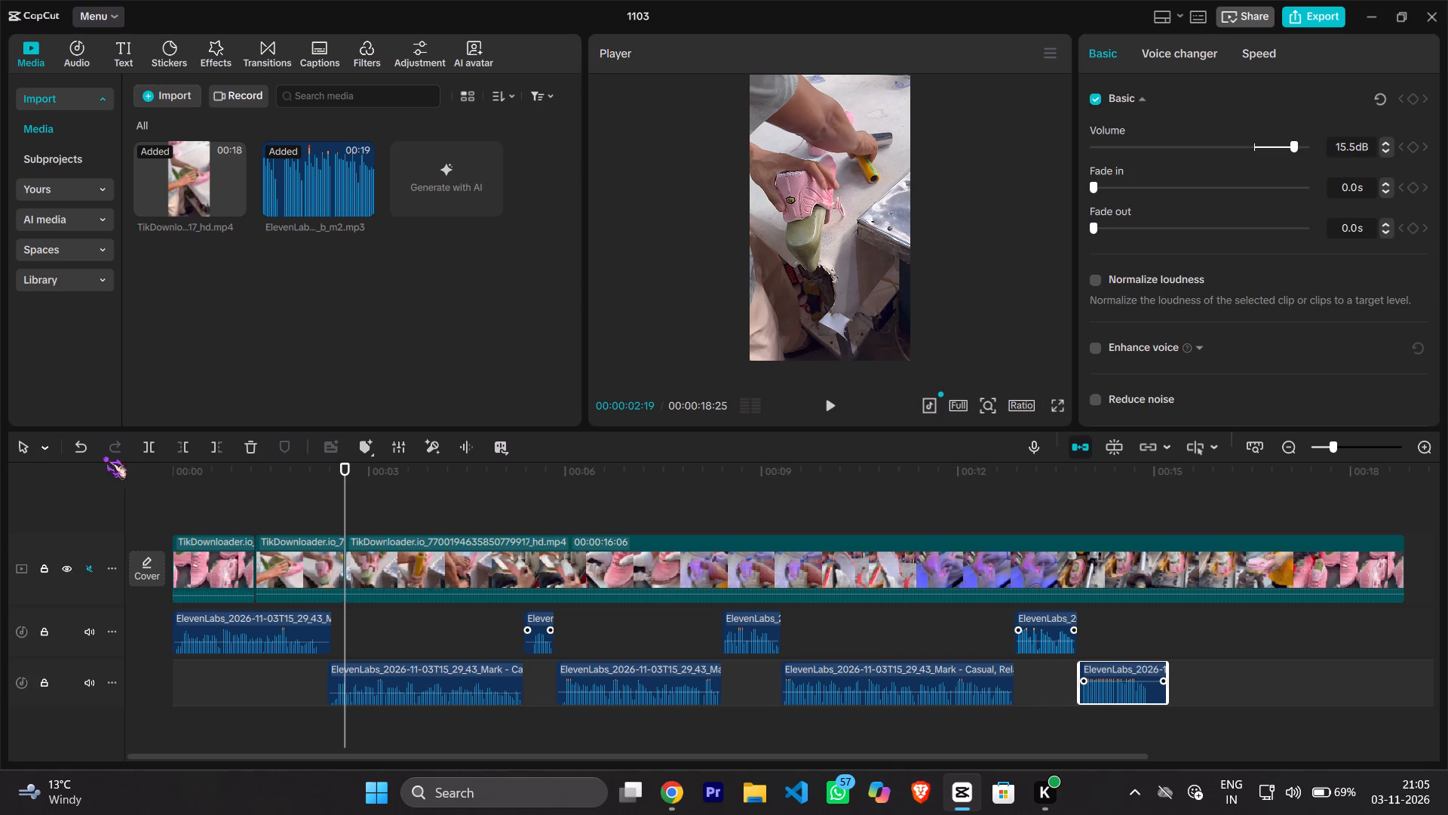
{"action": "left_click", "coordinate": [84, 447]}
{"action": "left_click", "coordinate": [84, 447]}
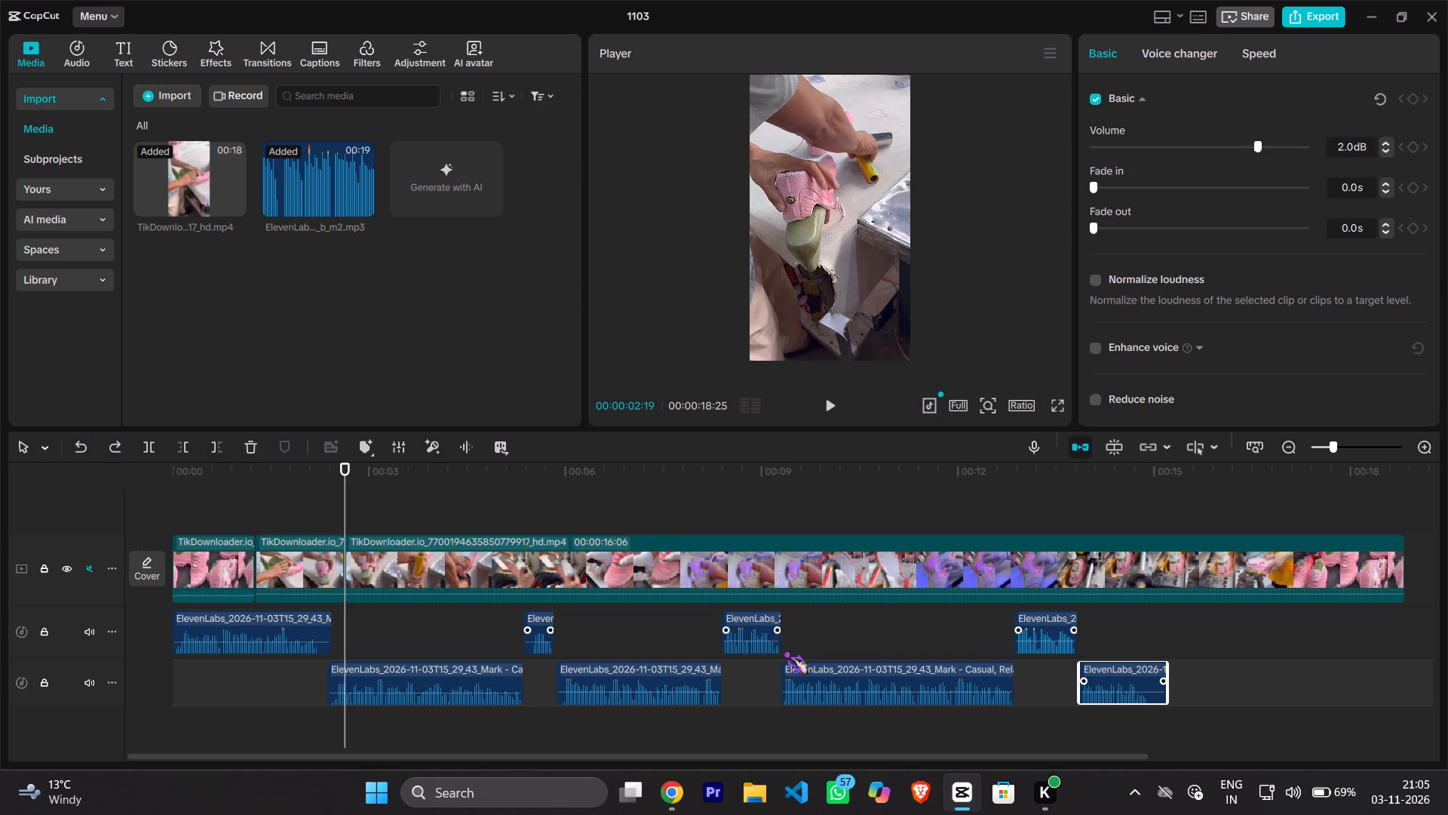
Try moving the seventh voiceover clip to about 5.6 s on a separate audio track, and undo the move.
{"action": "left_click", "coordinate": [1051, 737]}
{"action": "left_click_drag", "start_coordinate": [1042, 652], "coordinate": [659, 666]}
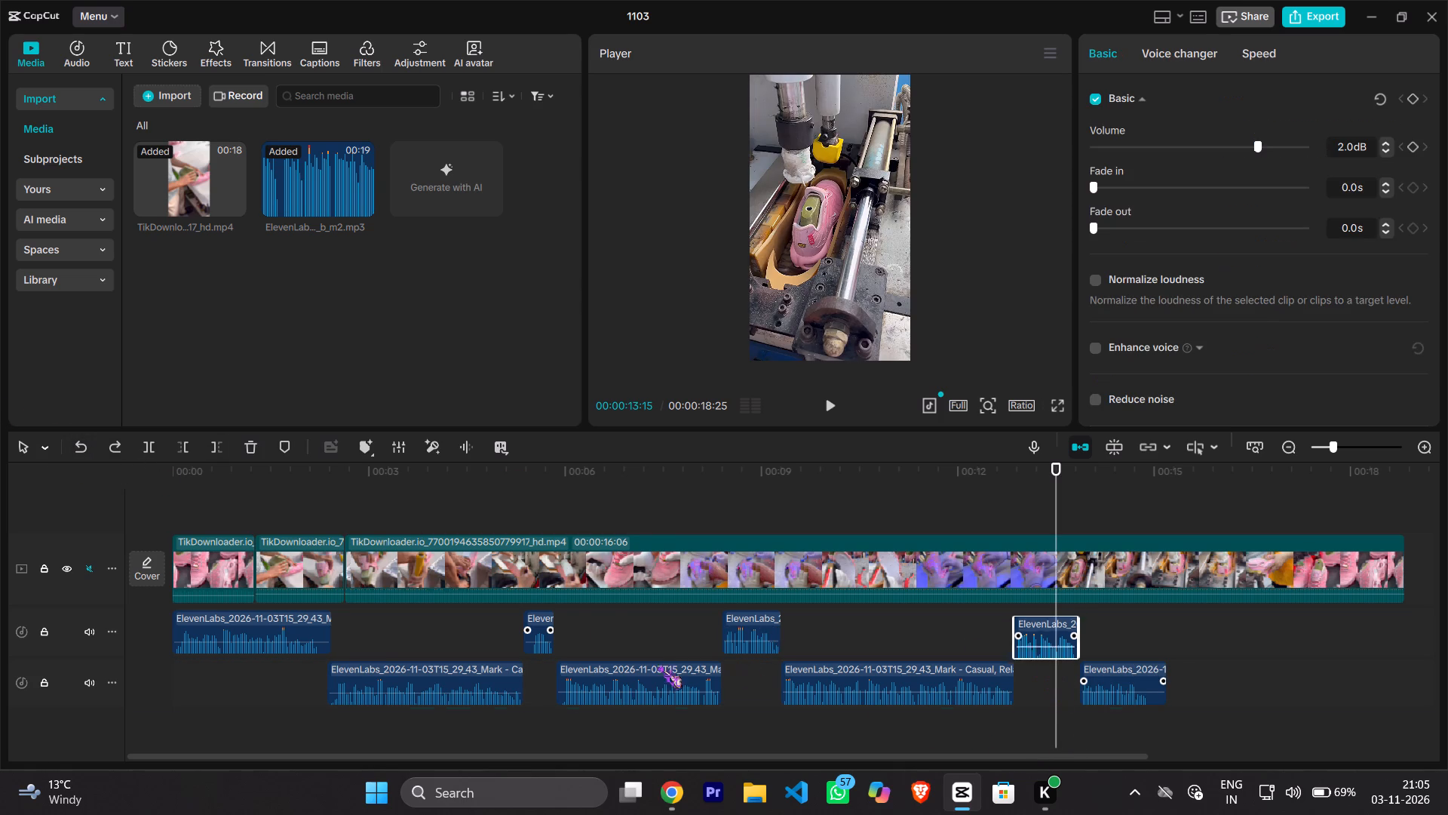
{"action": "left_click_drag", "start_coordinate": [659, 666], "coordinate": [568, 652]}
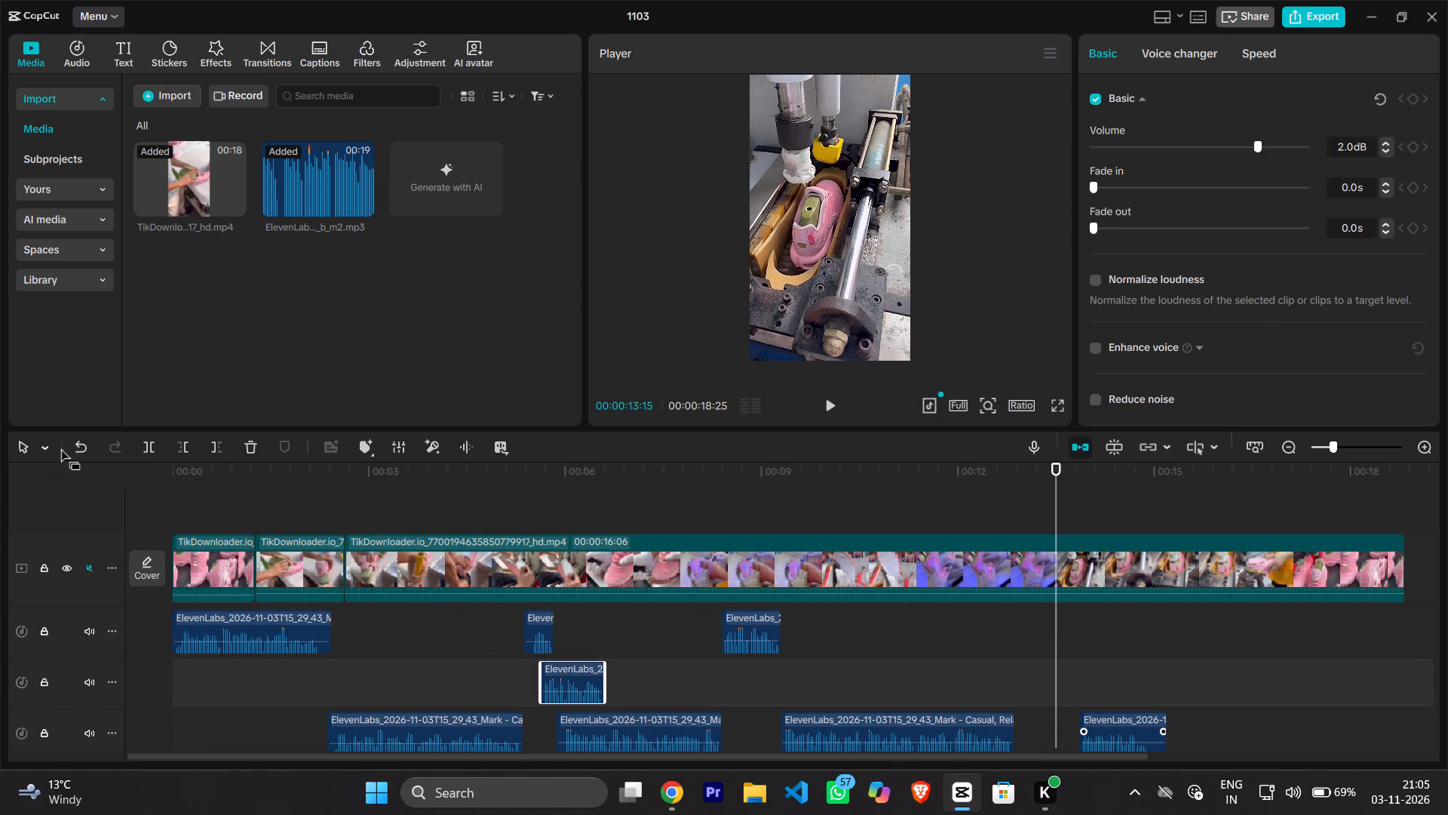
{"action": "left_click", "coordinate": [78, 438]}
Play the opening from the start to 00:00:02:28 in short stretches, comparing the video cuts with the voiceover.
{"action": "left_click_drag", "start_coordinate": [212, 486], "coordinate": [186, 486]}
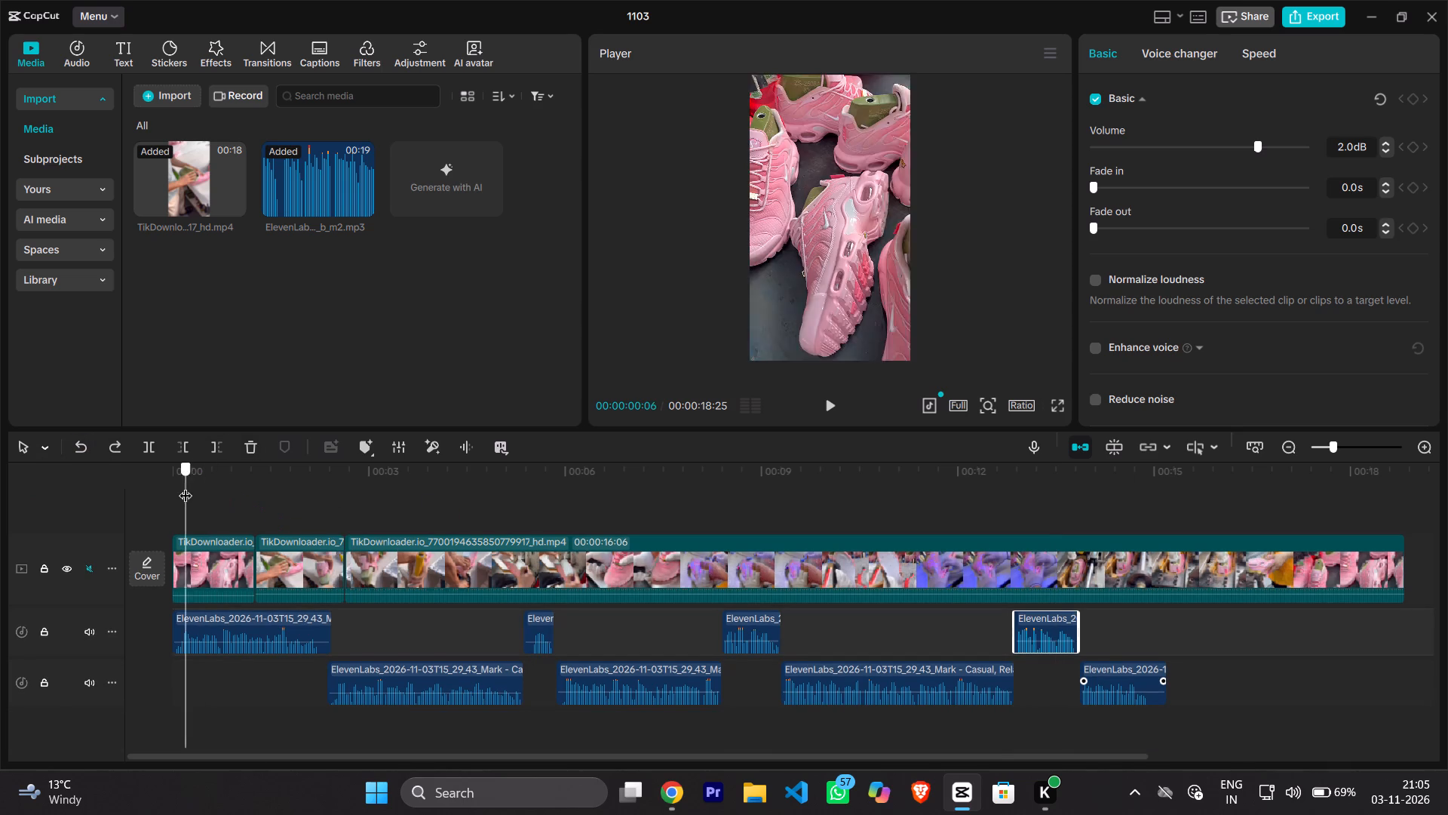
{"action": "left_click_drag", "start_coordinate": [186, 486], "coordinate": [164, 489]}
{"action": "left_click", "coordinate": [831, 406]}
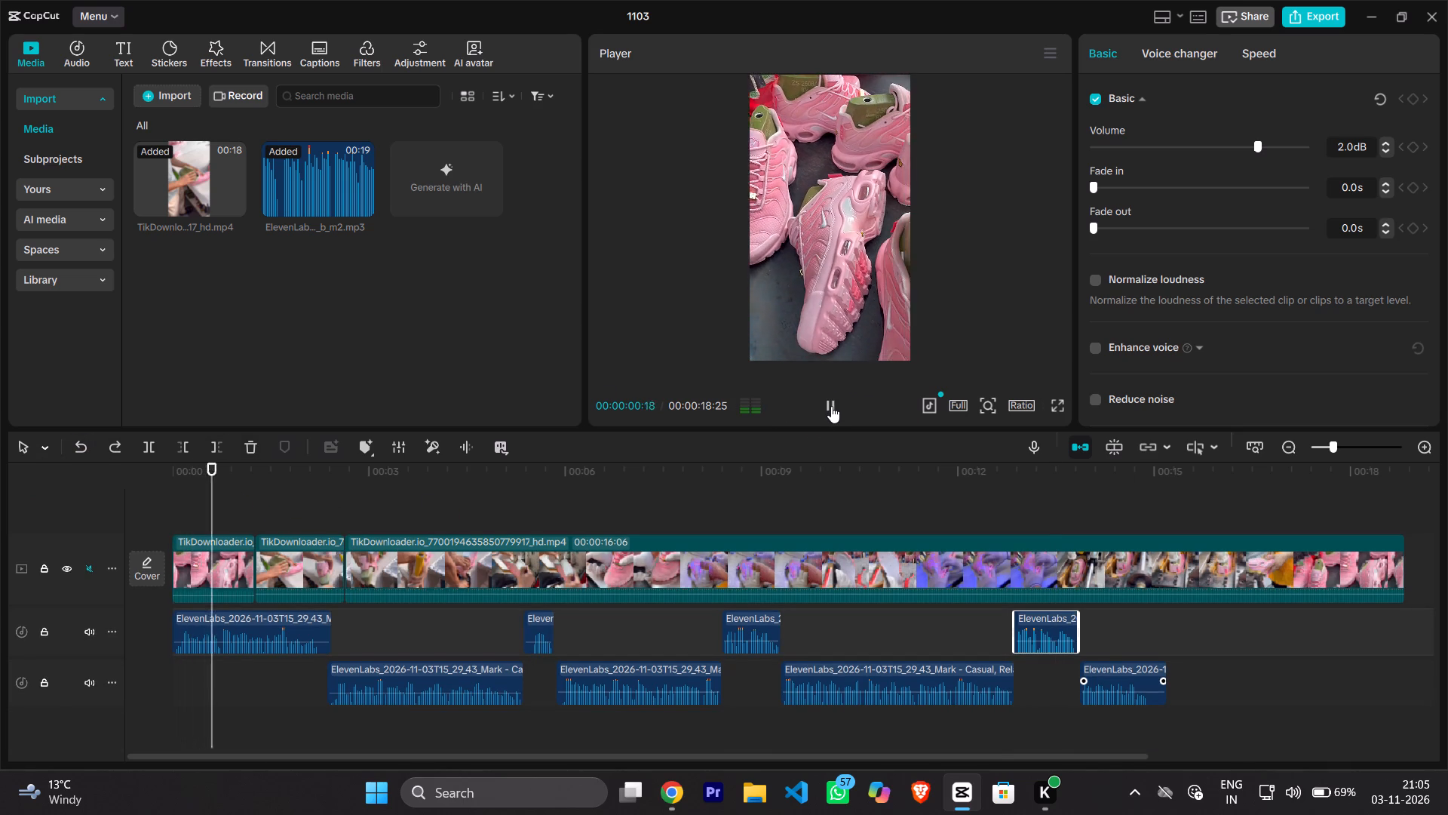
{"action": "left_click", "coordinate": [831, 406]}
{"action": "left_click", "coordinate": [831, 406]}
{"action": "left_click", "coordinate": [831, 406]}
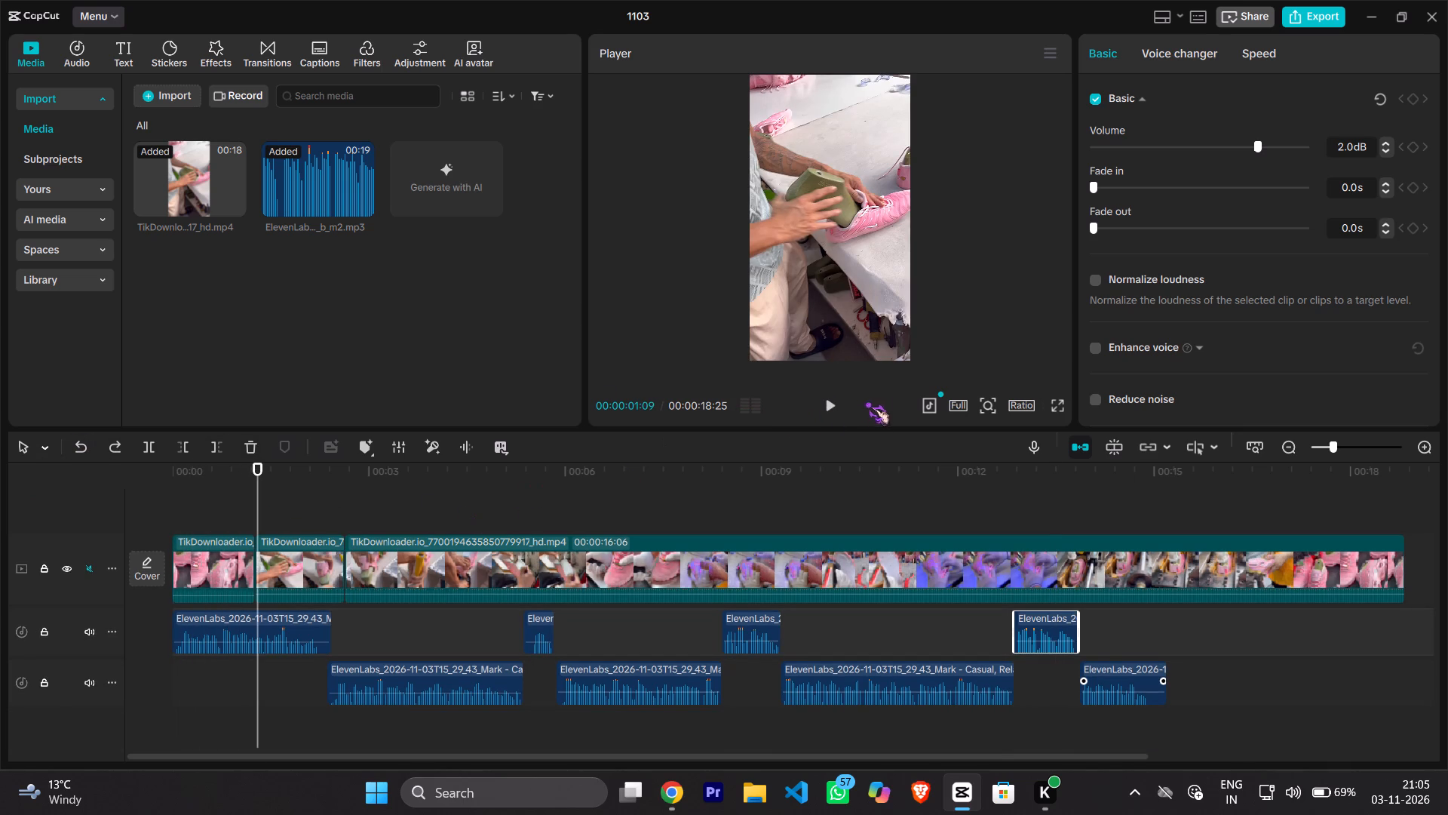
{"action": "left_click", "coordinate": [828, 405]}
{"action": "left_click", "coordinate": [828, 405]}
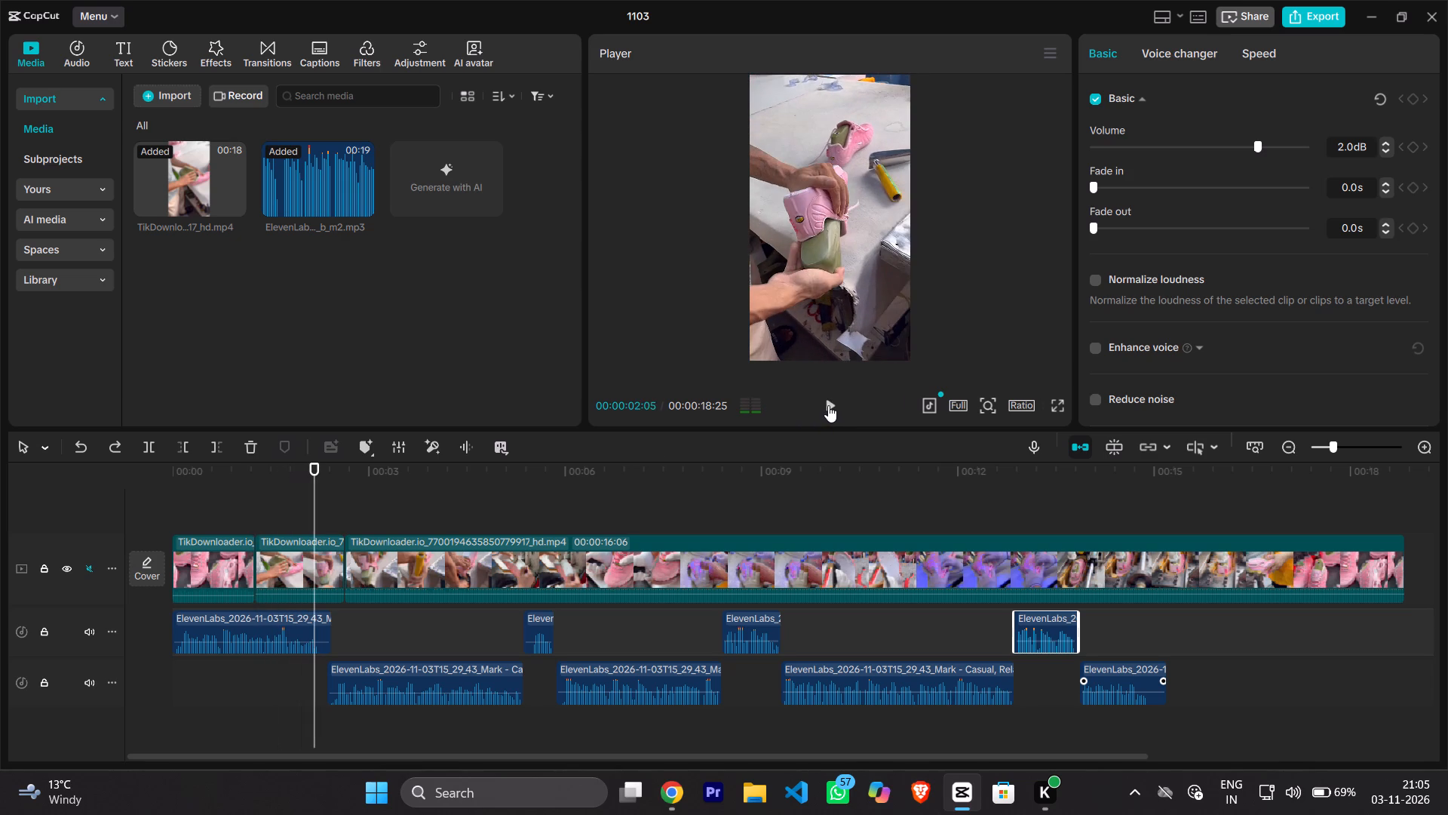
{"action": "left_click", "coordinate": [828, 405]}
{"action": "left_click", "coordinate": [828, 405]}
{"action": "left_click", "coordinate": [516, 564]}
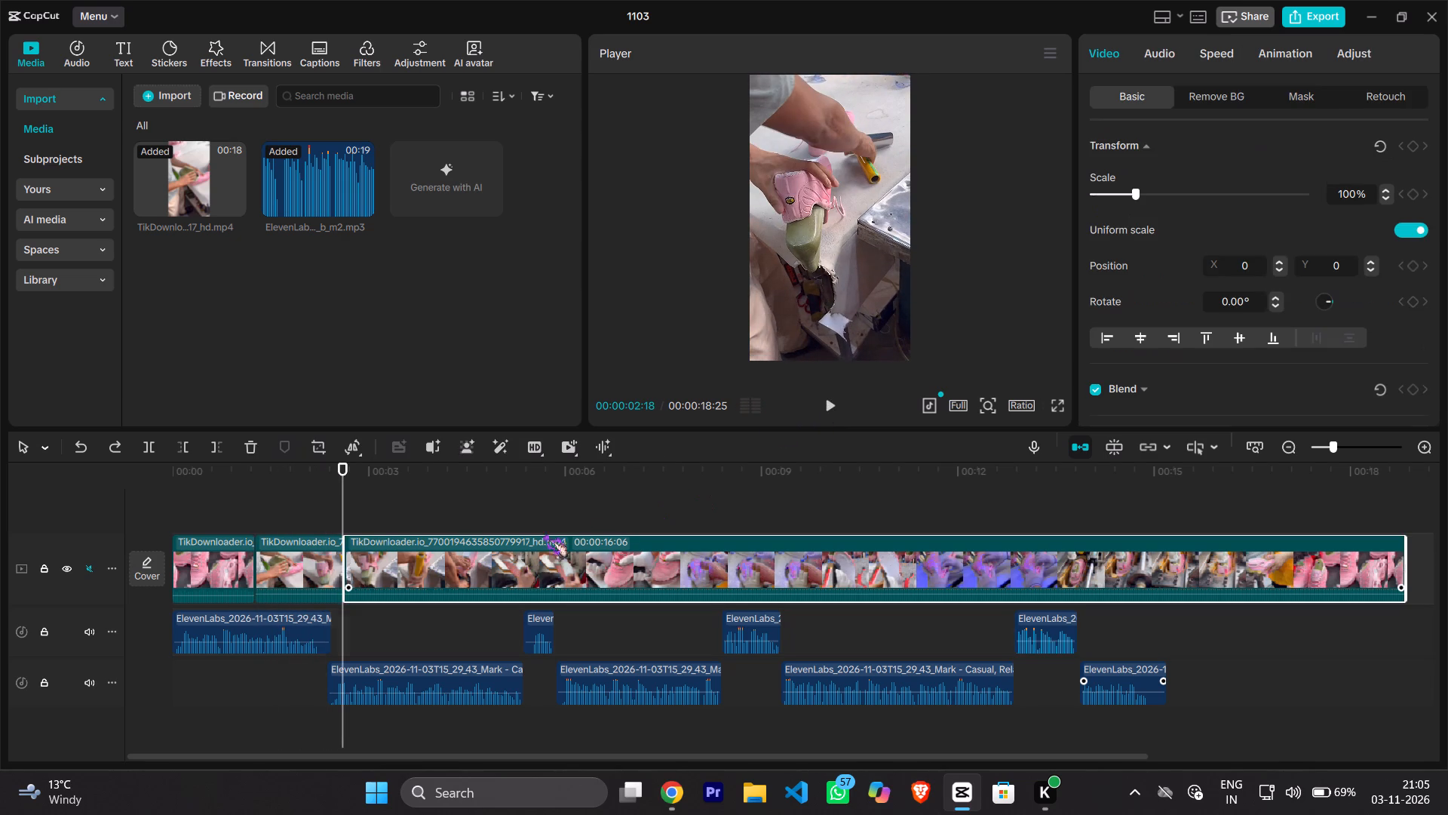
{"action": "double_click", "coordinate": [833, 401]}
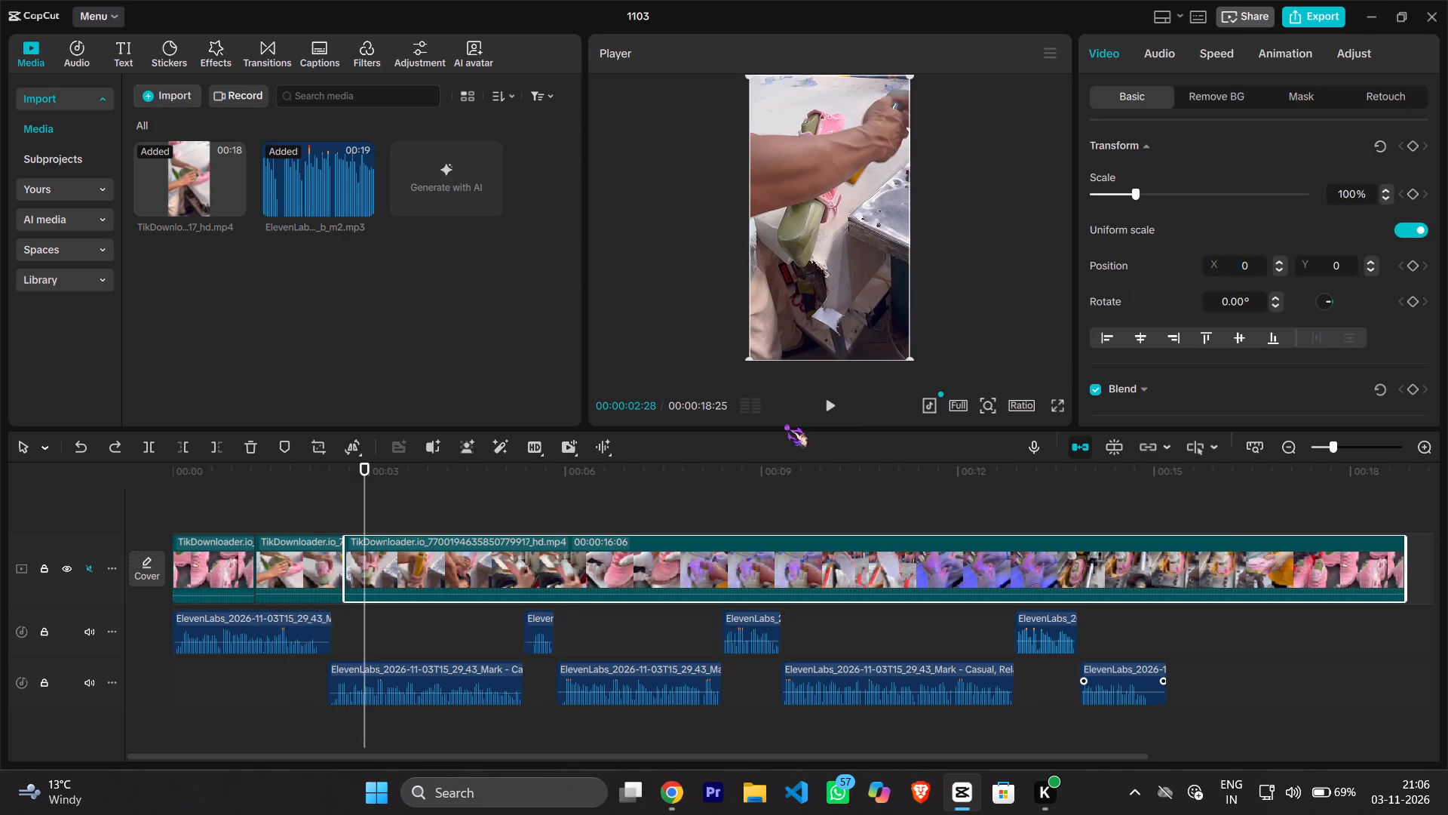
Extend the first video clip at its start by about 0.5 s.
{"action": "left_click", "coordinate": [280, 574]}
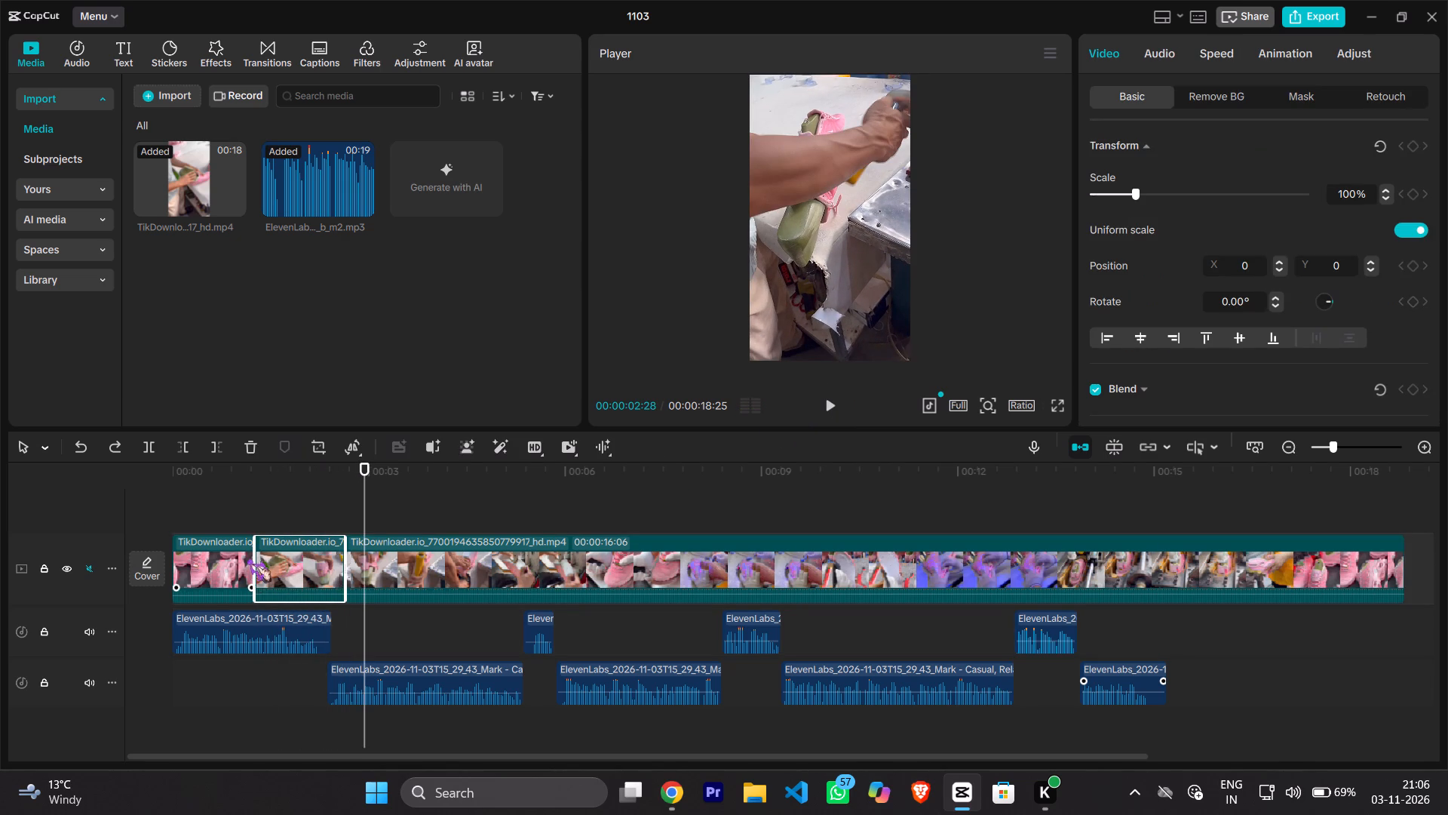
{"action": "left_click", "coordinate": [229, 559]}
{"action": "left_click_drag", "start_coordinate": [170, 561], "coordinate": [119, 574]}
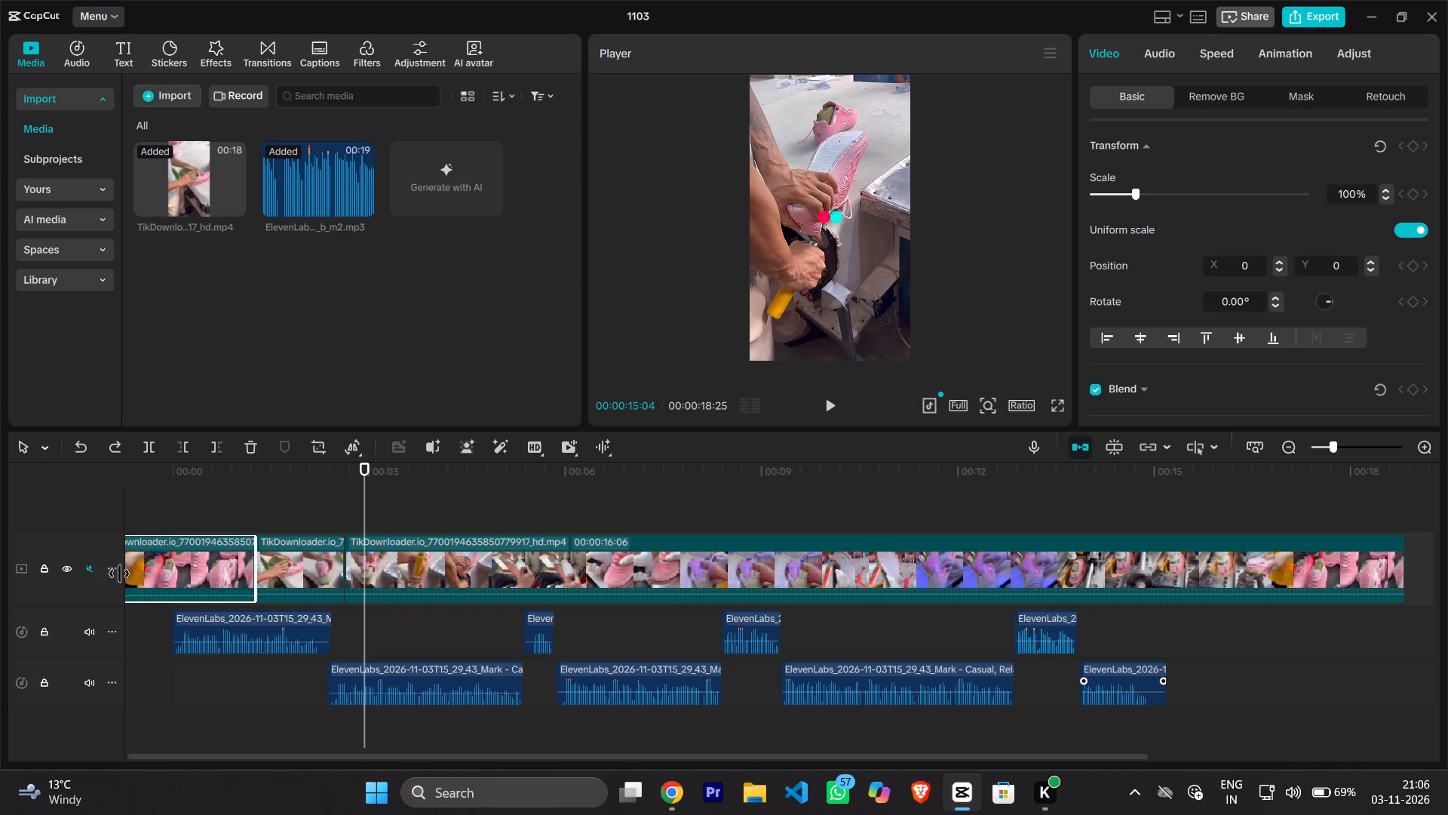
{"action": "left_click_drag", "start_coordinate": [119, 574], "coordinate": [140, 582]}
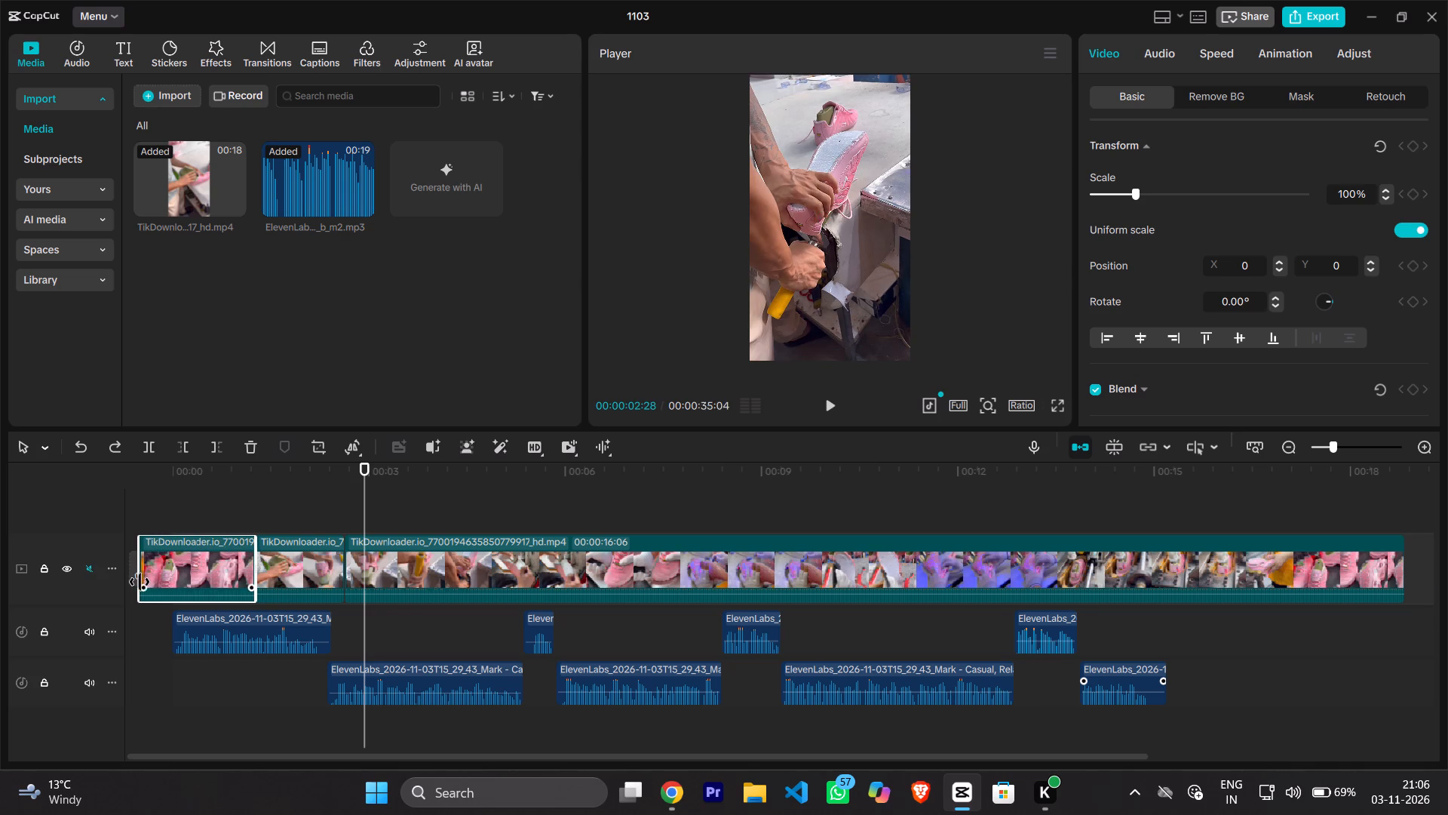
Replay the opening from the start and extend the first video clip's start by about another 0.4 s.
{"action": "left_click_drag", "start_coordinate": [364, 498], "coordinate": [339, 500]}
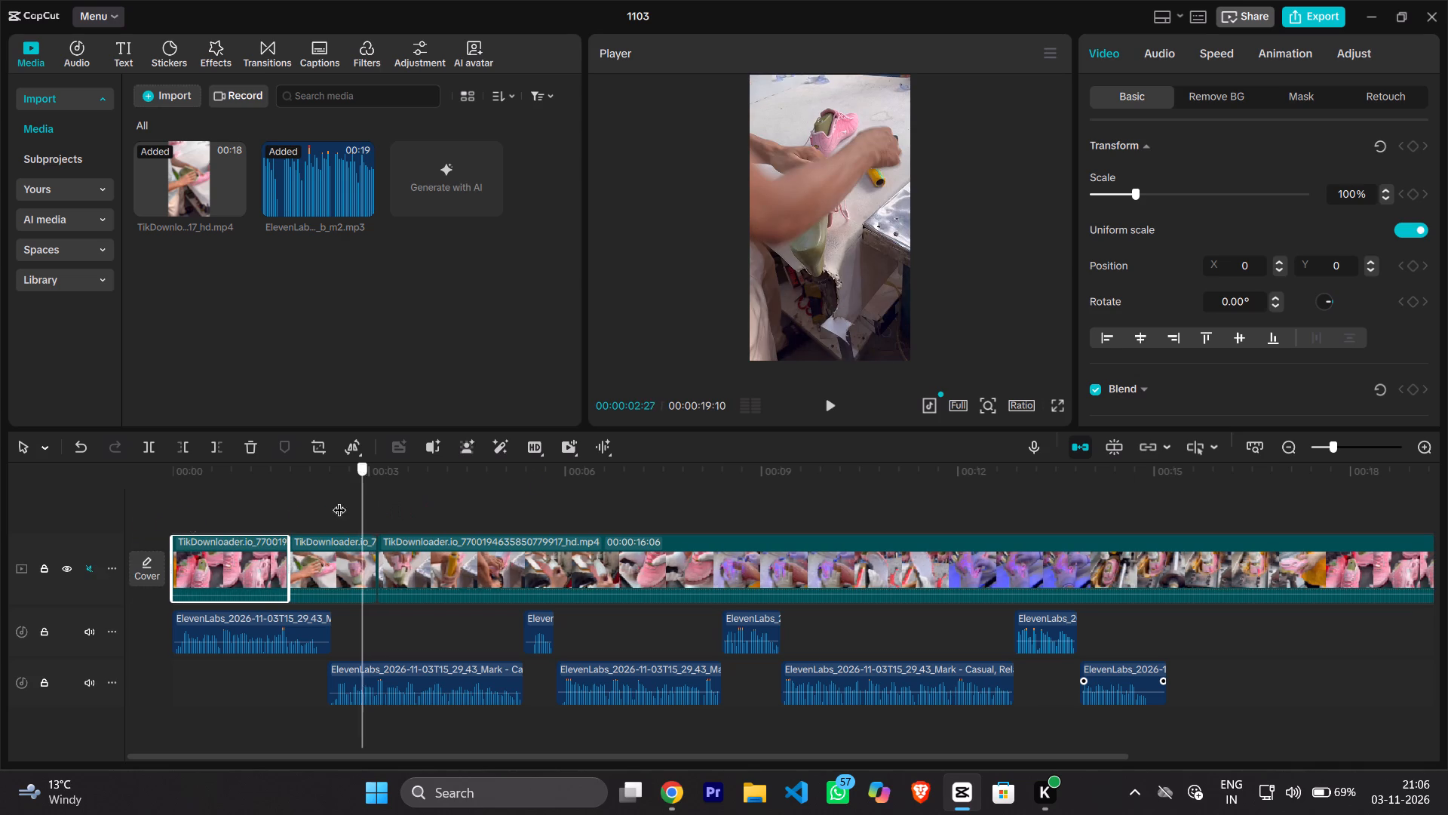
{"action": "left_click_drag", "start_coordinate": [339, 500], "coordinate": [114, 513]}
{"action": "left_click", "coordinate": [827, 411]}
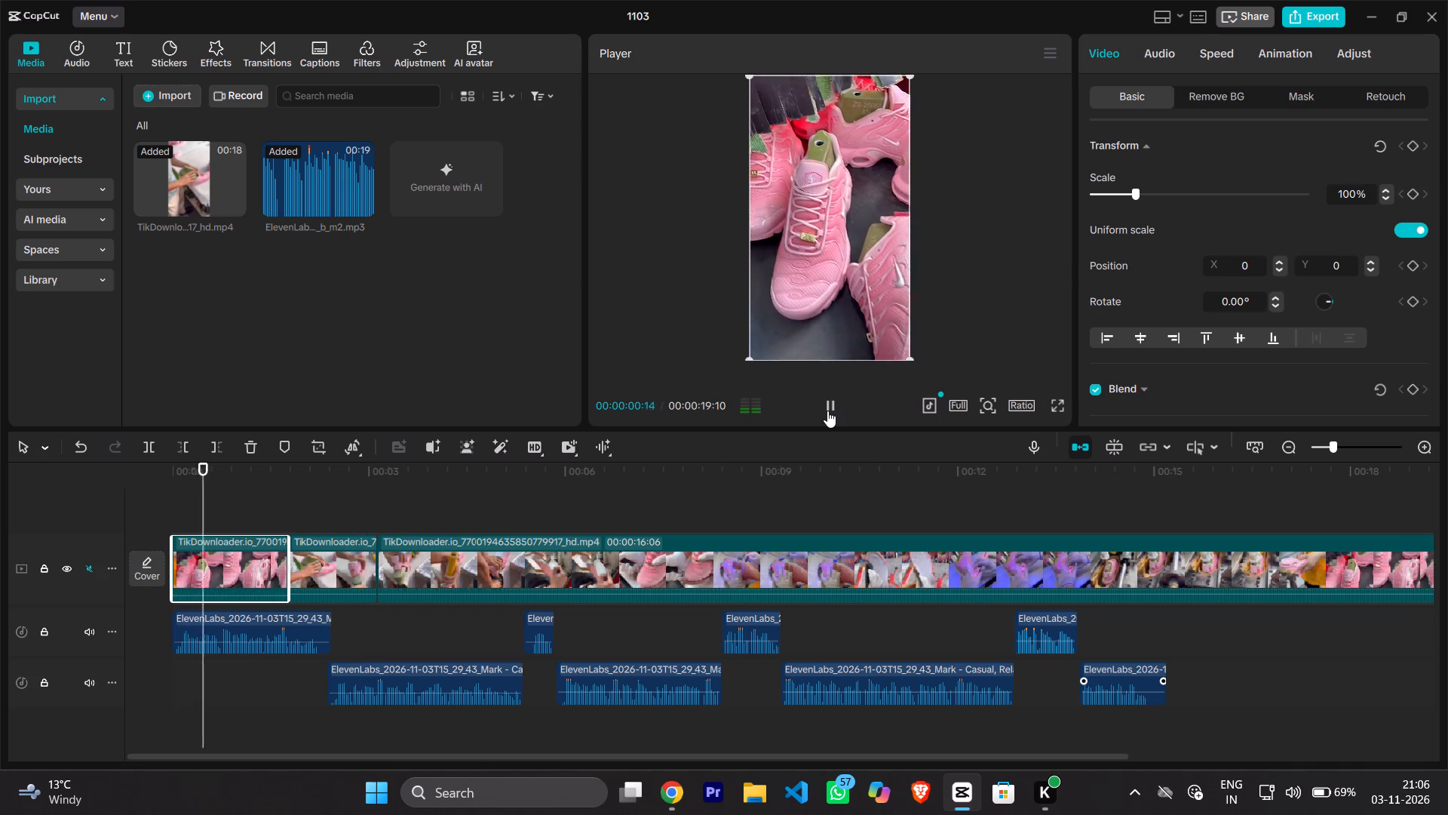
{"action": "double_click", "coordinate": [827, 411]}
{"action": "left_click", "coordinate": [827, 411]}
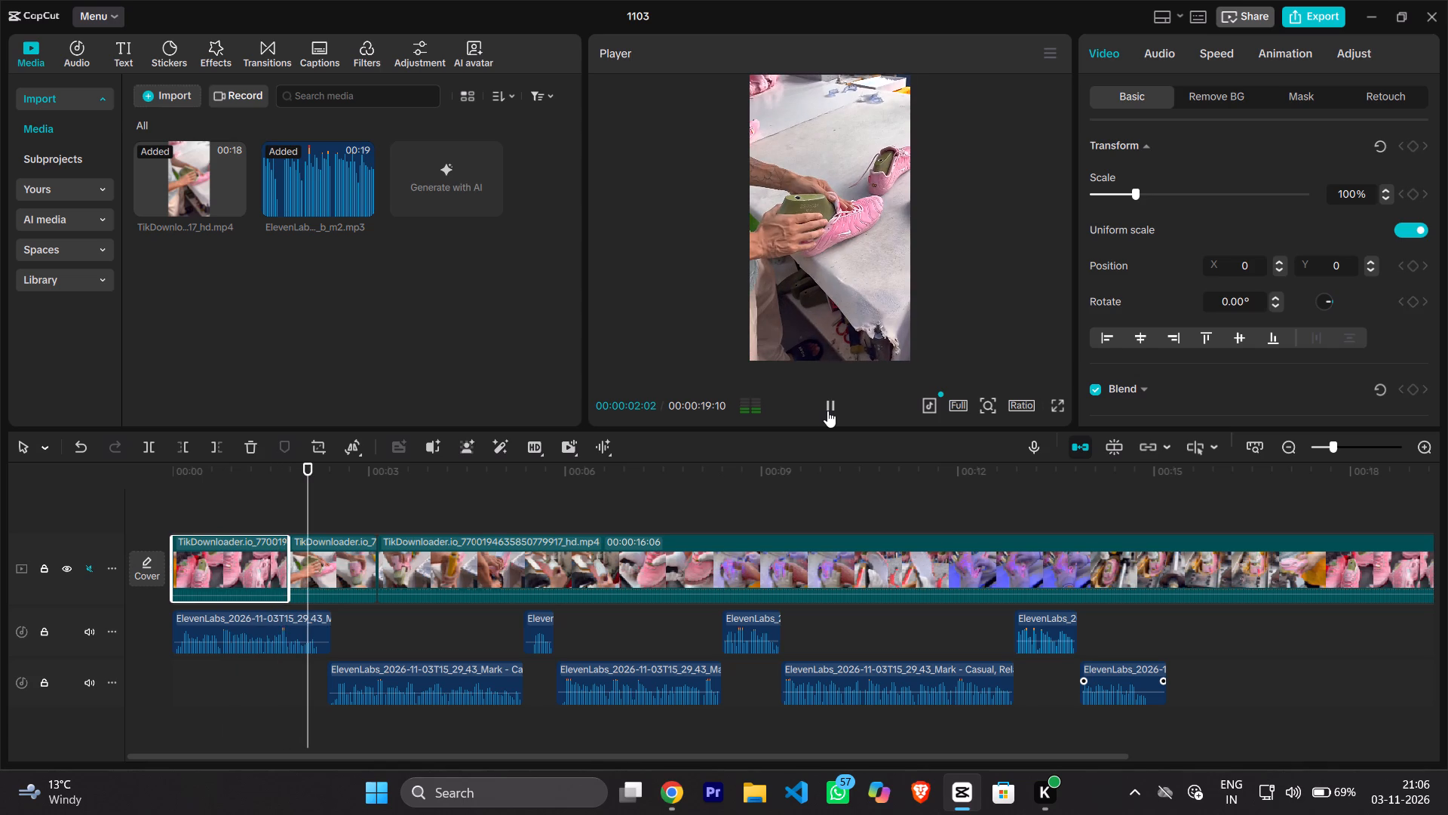
{"action": "left_click_drag", "start_coordinate": [310, 497], "coordinate": [132, 528]}
{"action": "left_click_drag", "start_coordinate": [167, 562], "coordinate": [155, 563]}
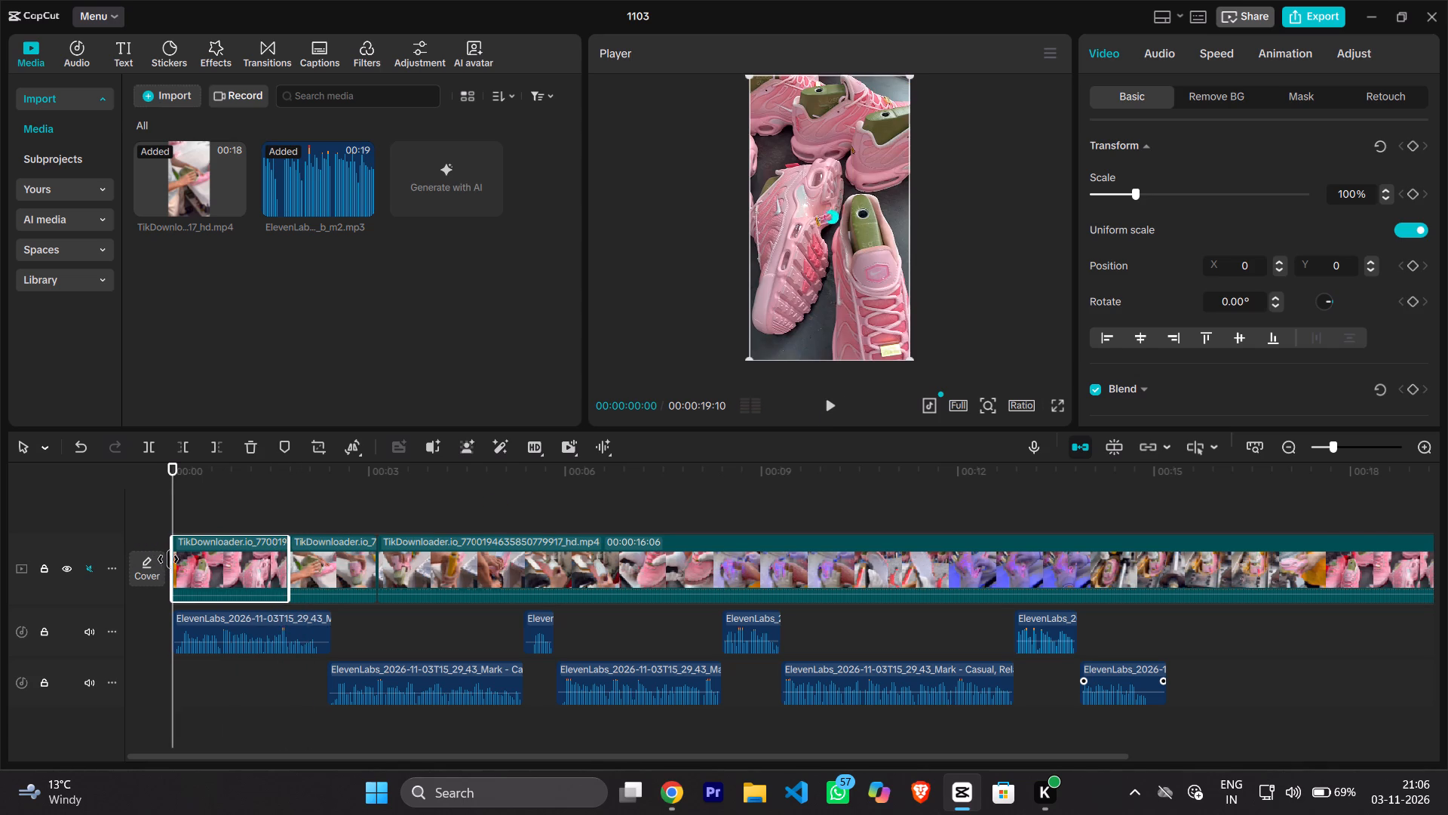
{"action": "left_click_drag", "start_coordinate": [172, 558], "coordinate": [148, 567]}
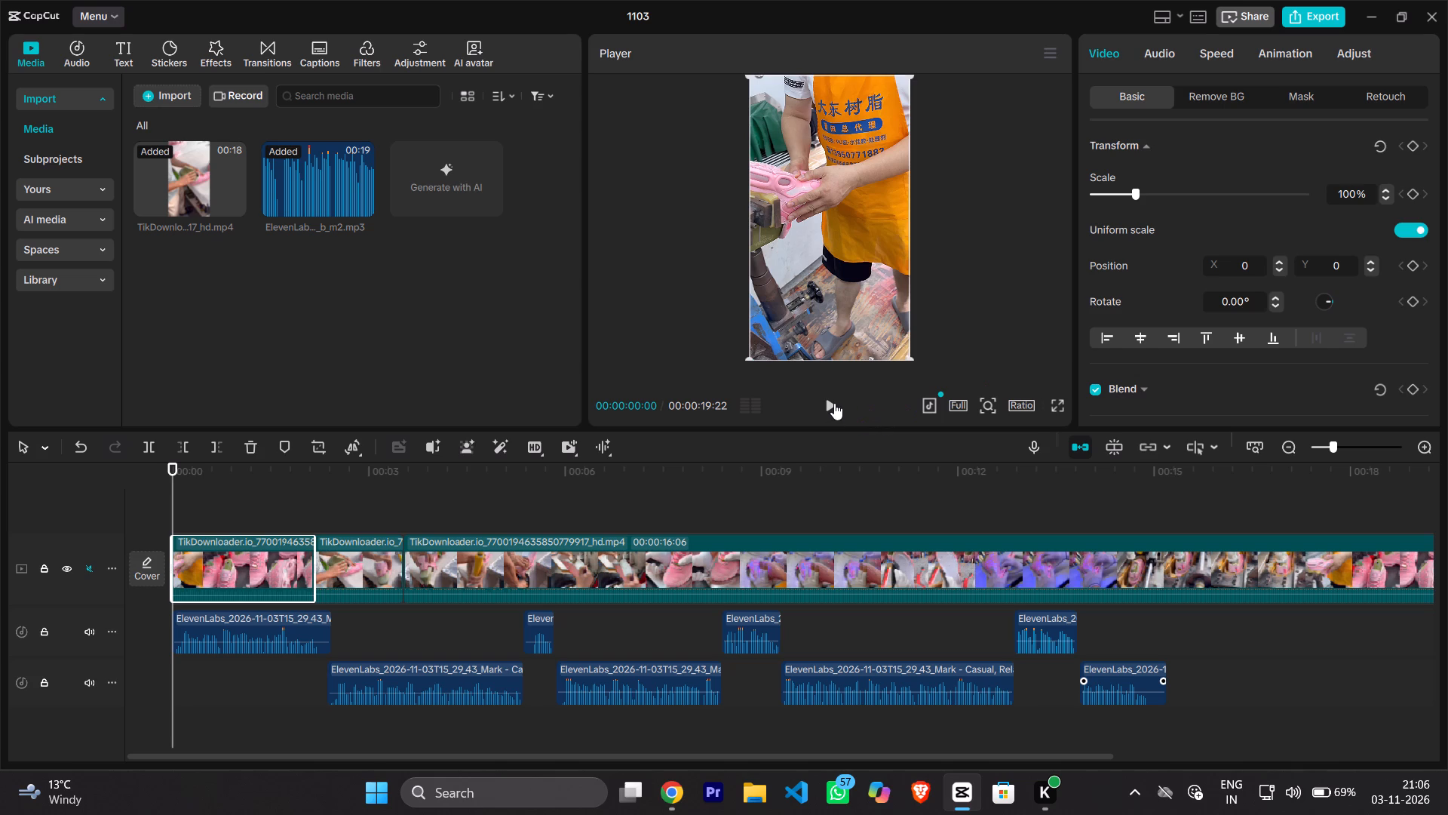
Play the first second of the edit and trim about 0.2 s off the first video clip's start.
{"action": "left_click", "coordinate": [834, 403]}
{"action": "left_click", "coordinate": [834, 403]}
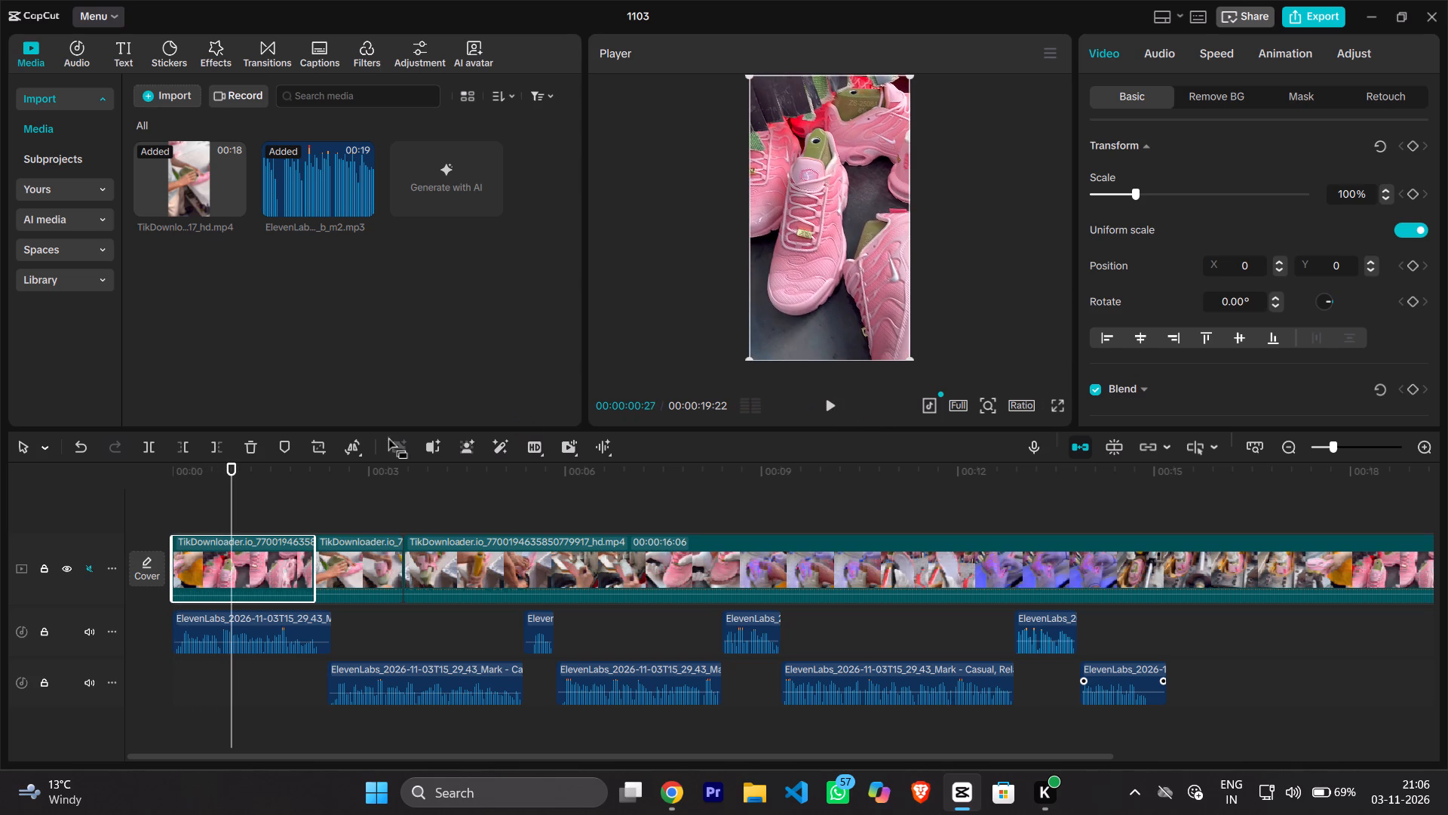
{"action": "left_click_drag", "start_coordinate": [170, 555], "coordinate": [186, 555]}
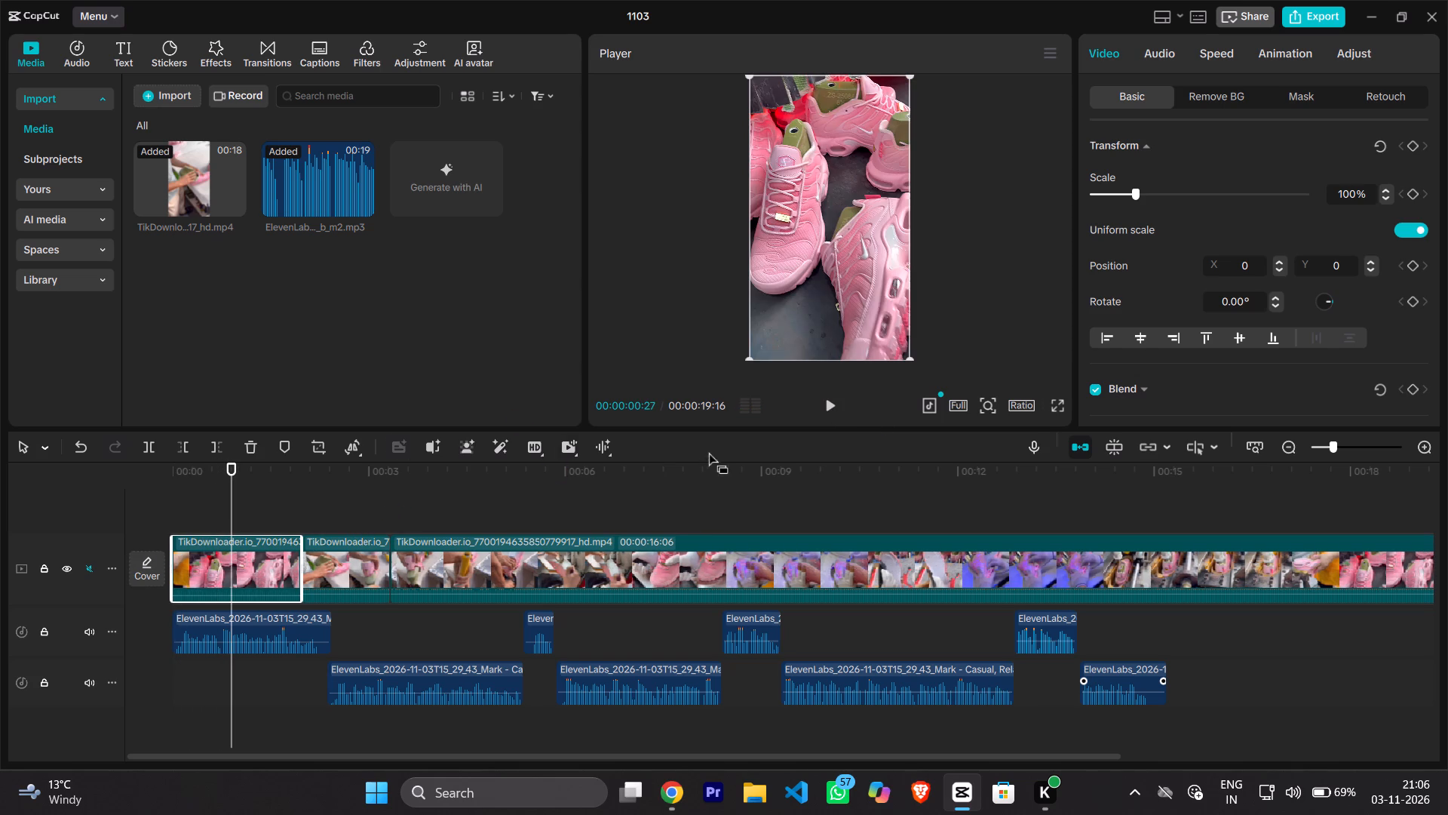
Replay the first second of the edit and trim about 0.3 s off the first video clip's start.
{"action": "left_click_drag", "start_coordinate": [232, 503], "coordinate": [184, 518]}
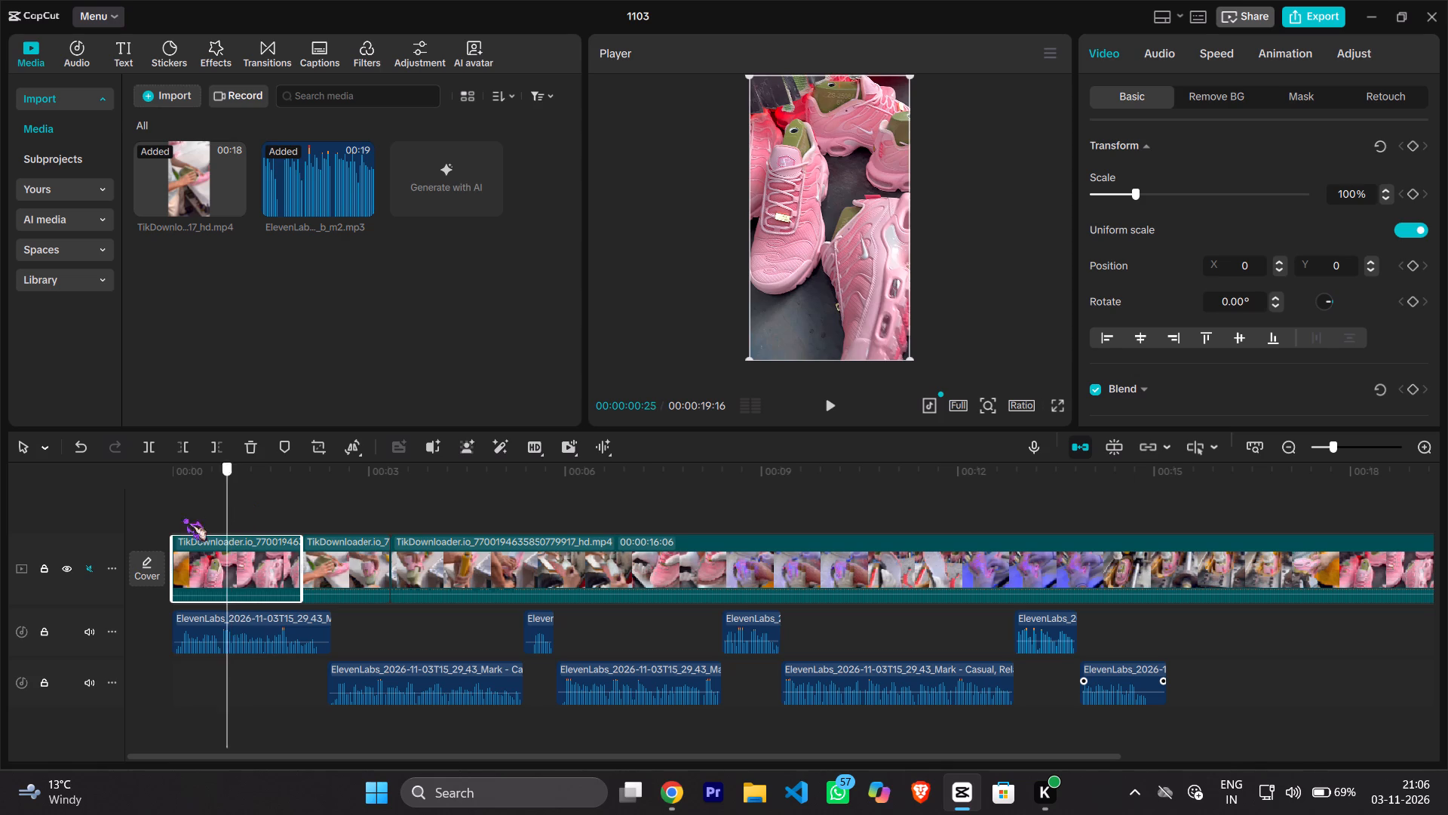
{"action": "left_click_drag", "start_coordinate": [184, 518], "coordinate": [151, 524]}
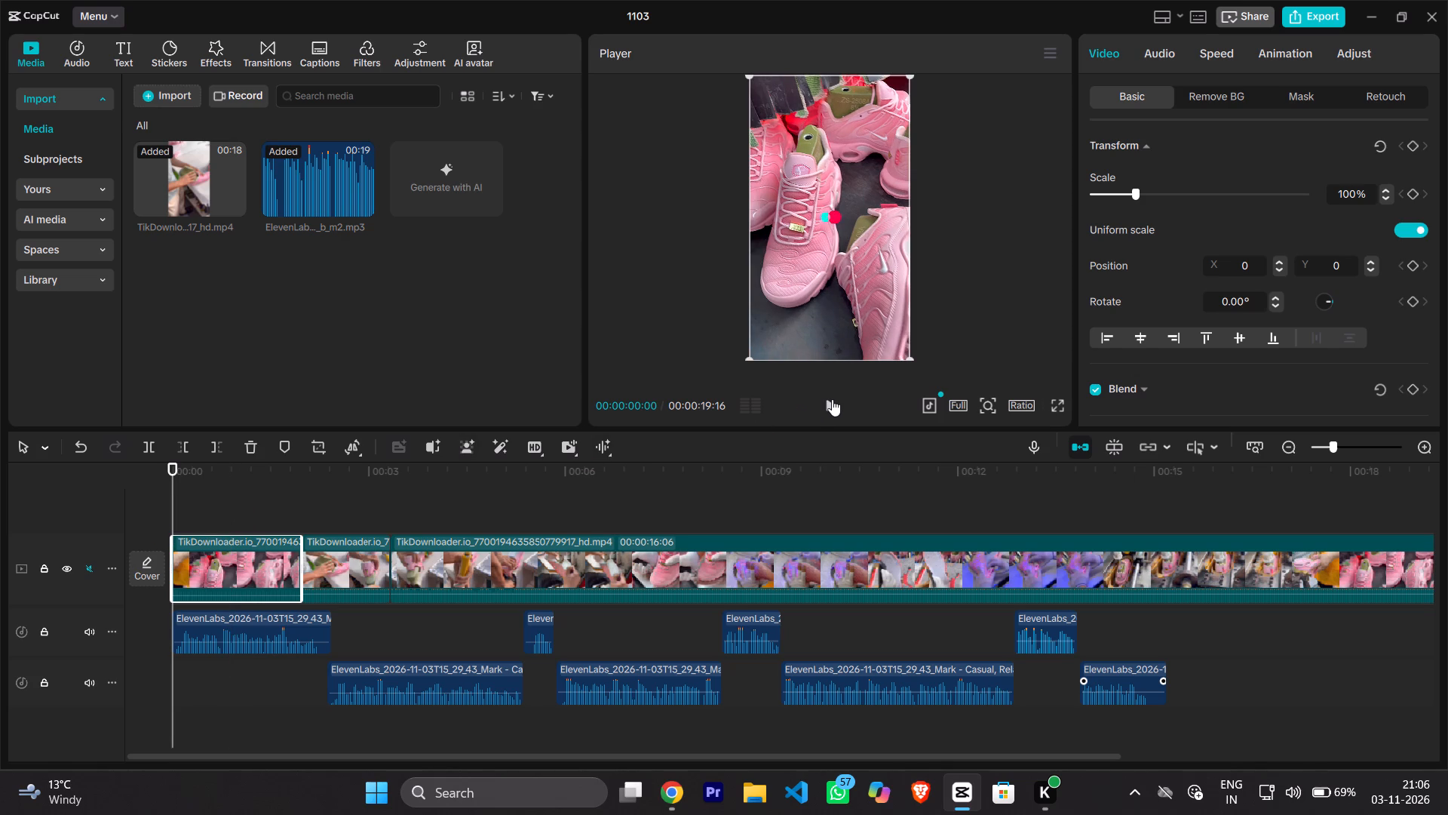
{"action": "left_click", "coordinate": [832, 399]}
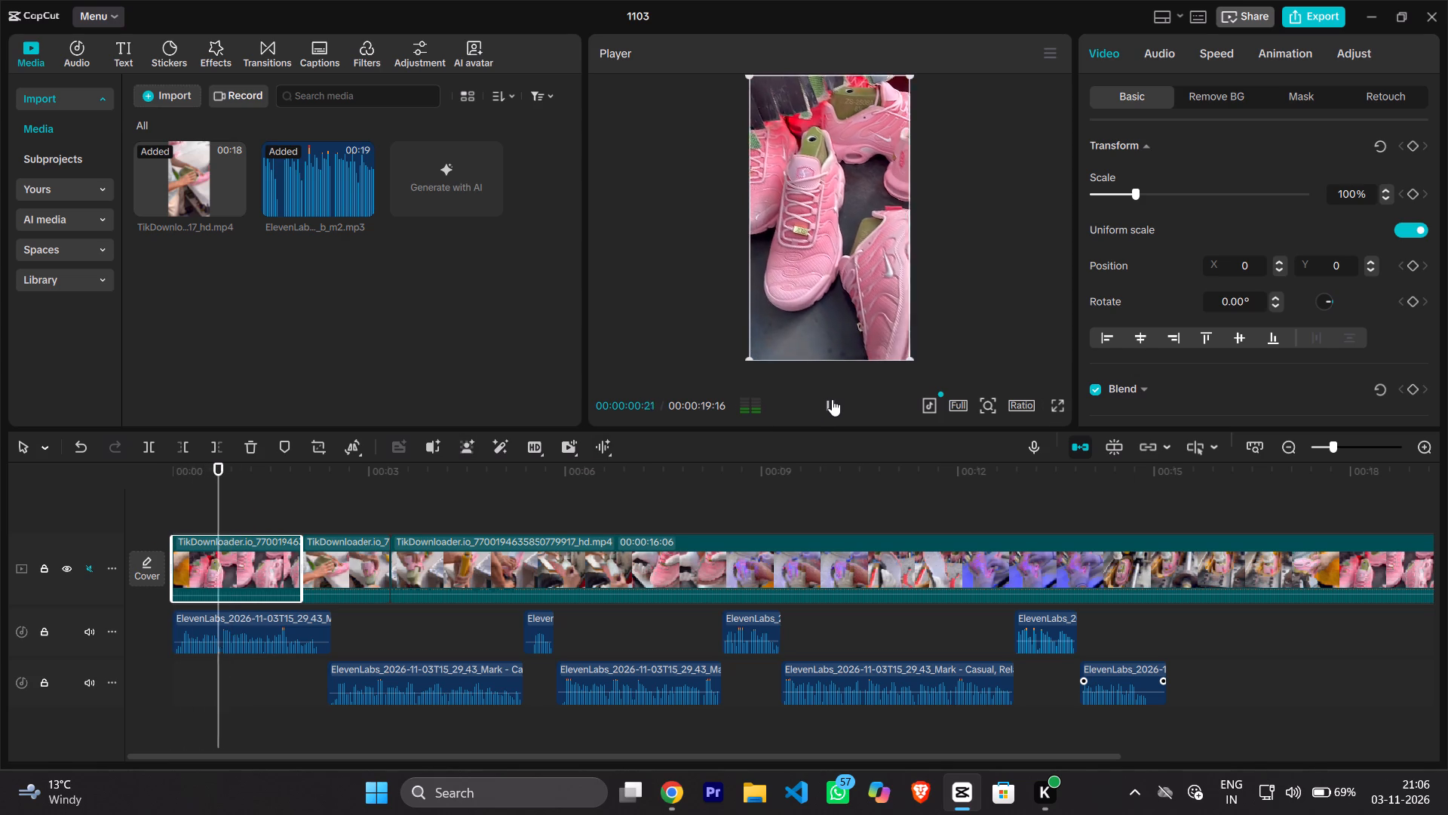
{"action": "left_click", "coordinate": [832, 399]}
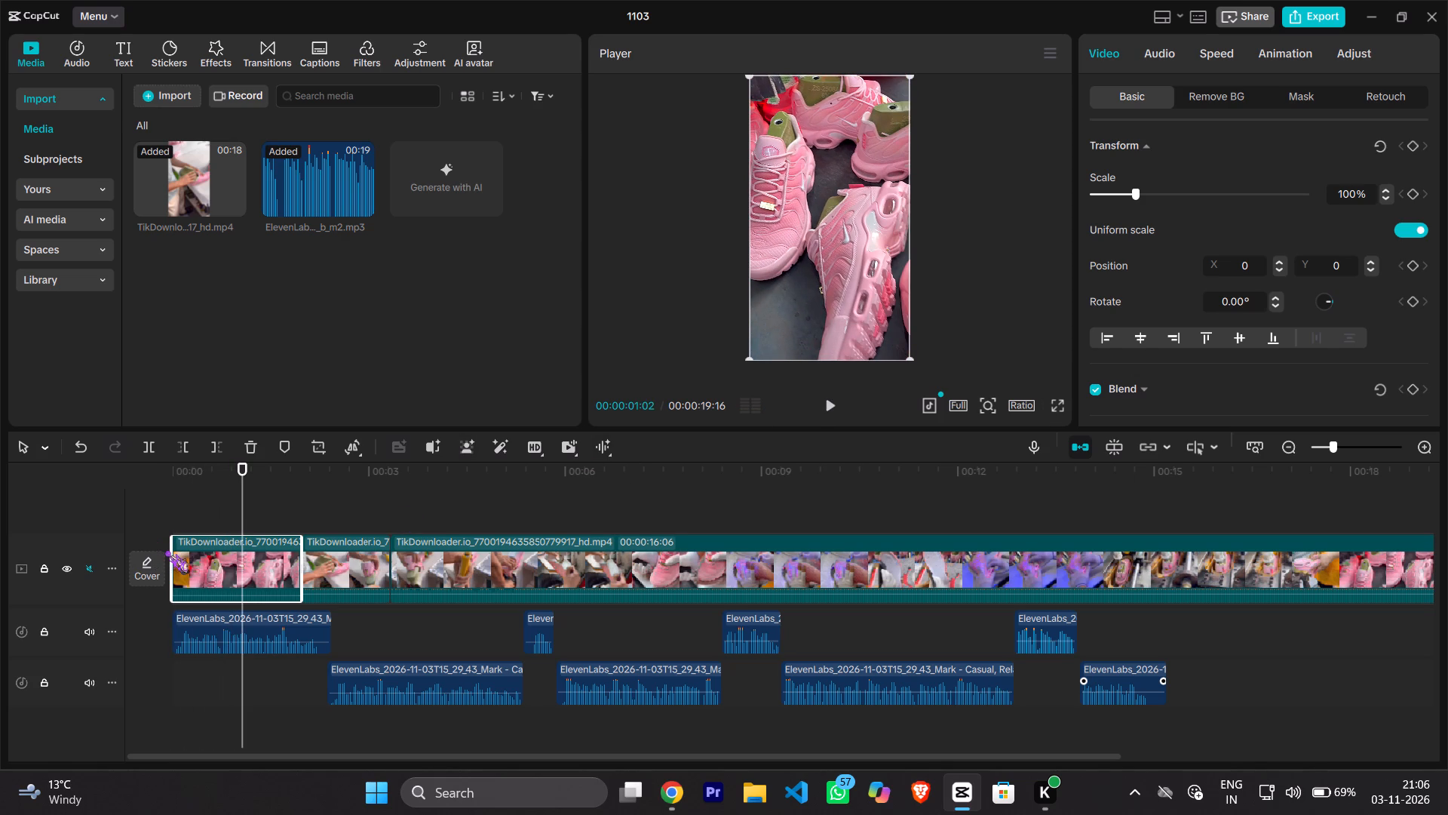
{"action": "left_click_drag", "start_coordinate": [175, 553], "coordinate": [185, 553]}
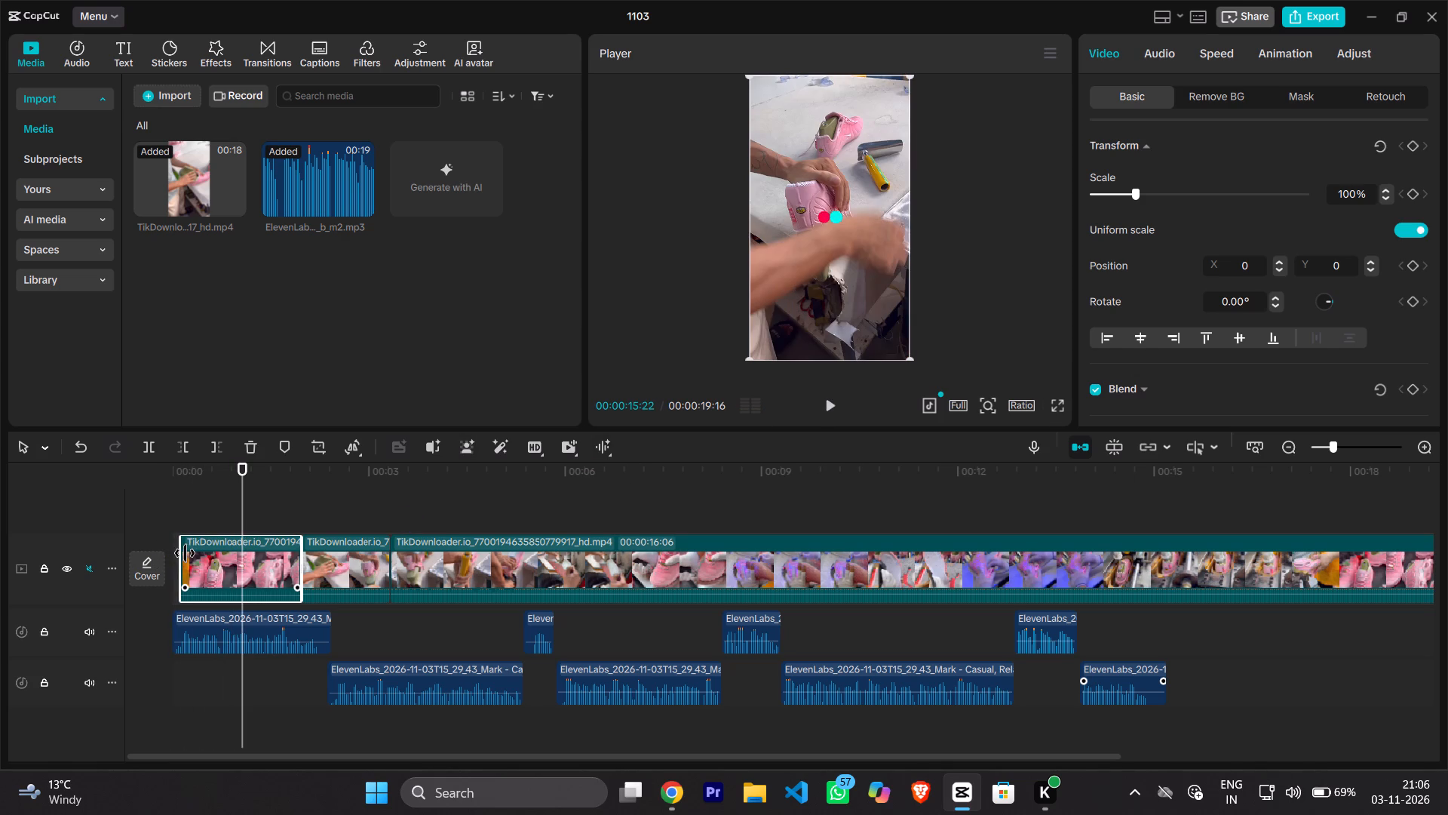
{"action": "left_click_drag", "start_coordinate": [185, 553], "coordinate": [192, 553]}
{"action": "left_click", "coordinate": [192, 553]}
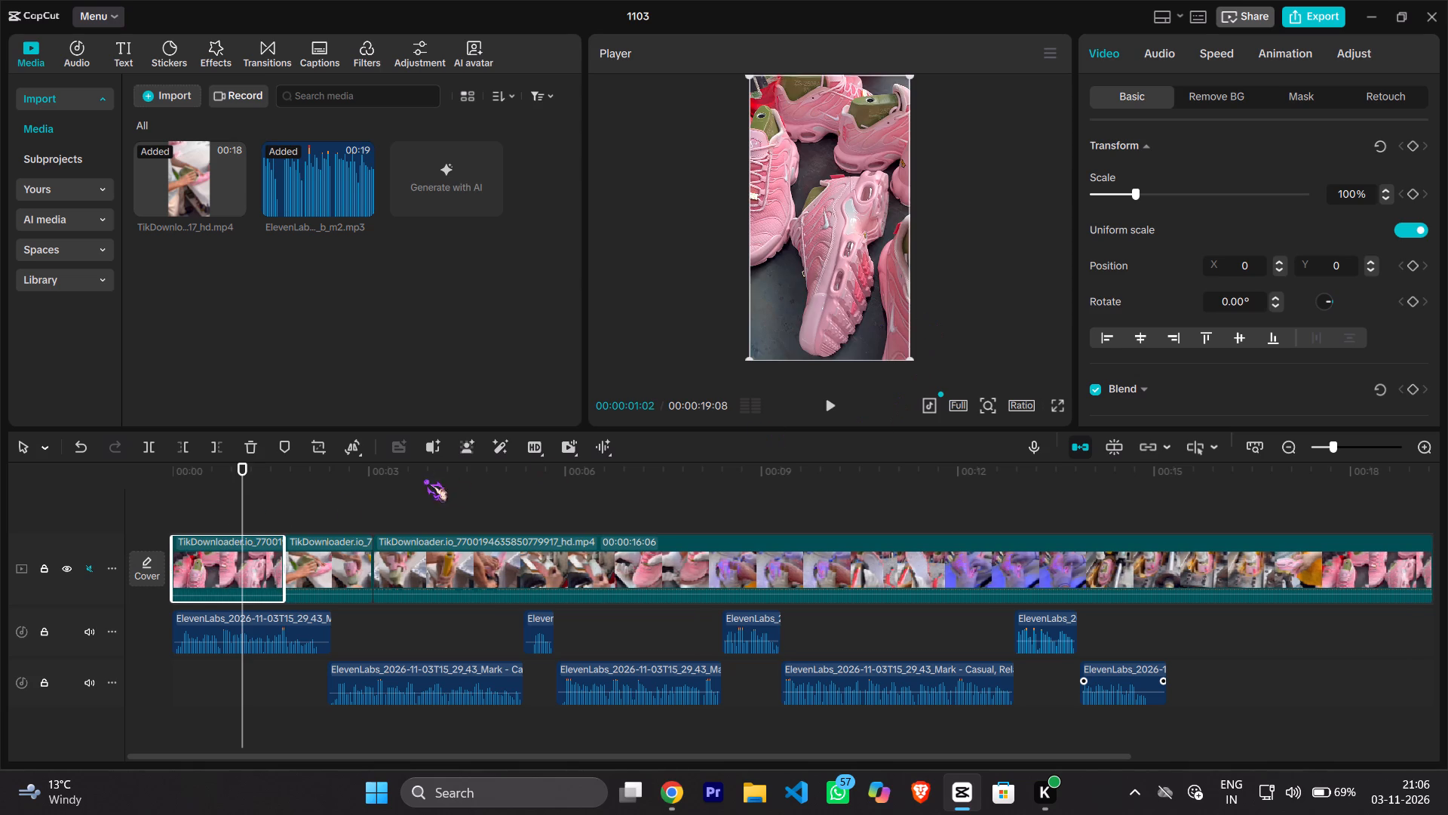
Play the edit from the start to about 00:00:04:22 in short stretches, comparing the video cuts with the voiceover.
{"action": "left_click_drag", "start_coordinate": [244, 466], "coordinate": [170, 481]}
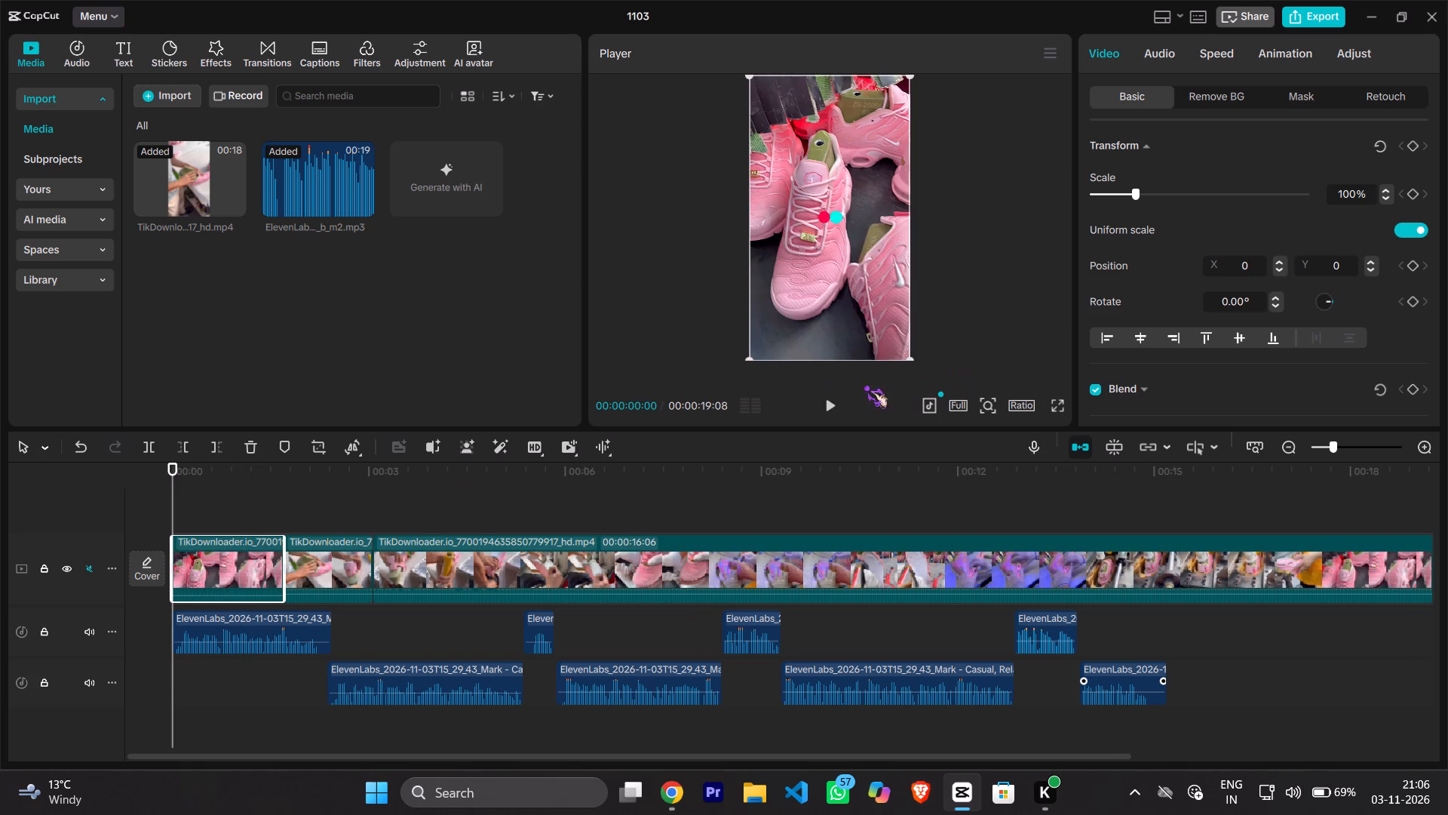
{"action": "left_click", "coordinate": [833, 405]}
{"action": "left_click", "coordinate": [832, 405]}
{"action": "left_click", "coordinate": [831, 405]}
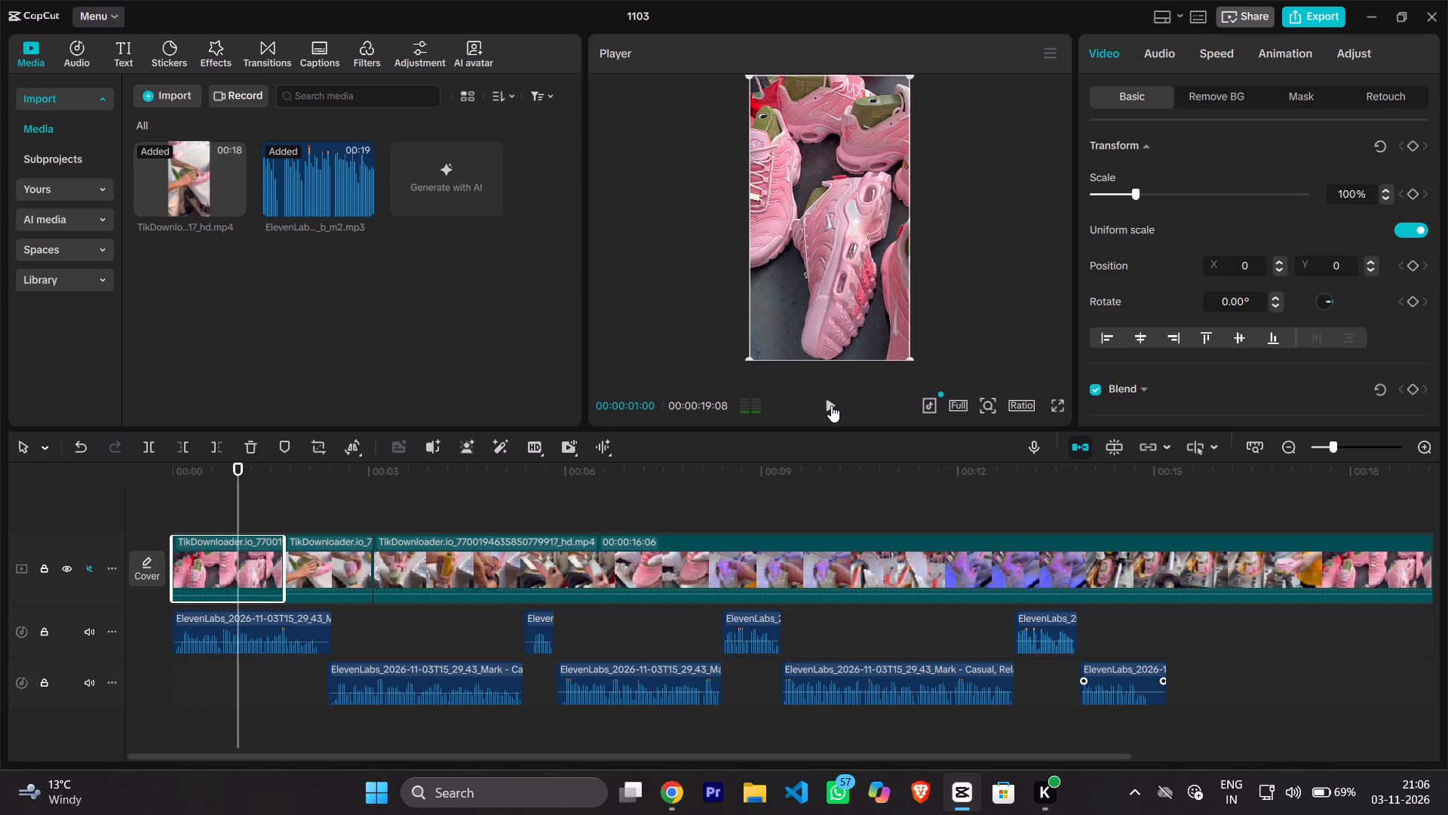
{"action": "left_click", "coordinate": [831, 405]}
{"action": "left_click", "coordinate": [831, 405]}
{"action": "left_click", "coordinate": [831, 405]}
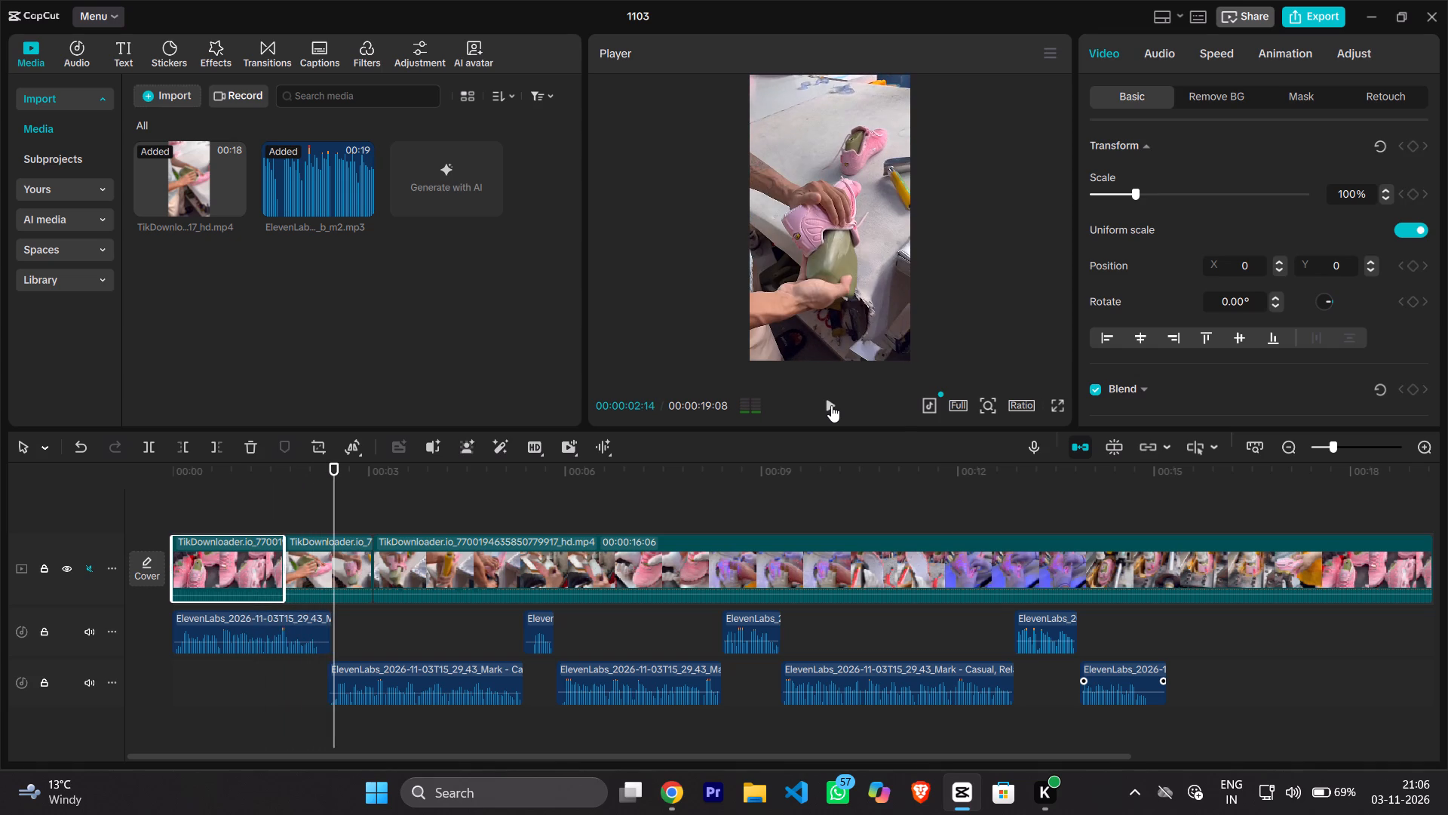
{"action": "left_click", "coordinate": [831, 405]}
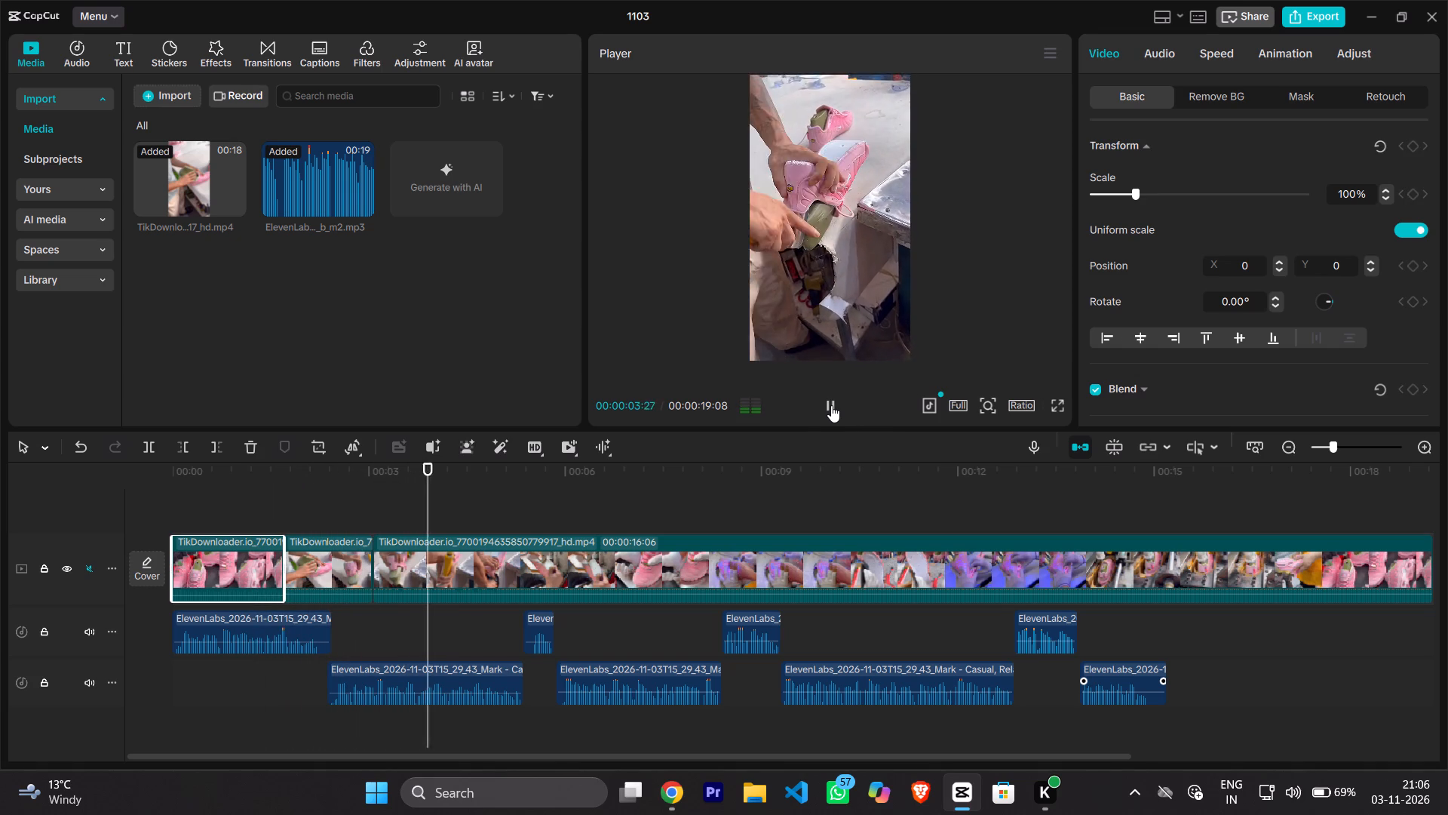
{"action": "left_click", "coordinate": [831, 405]}
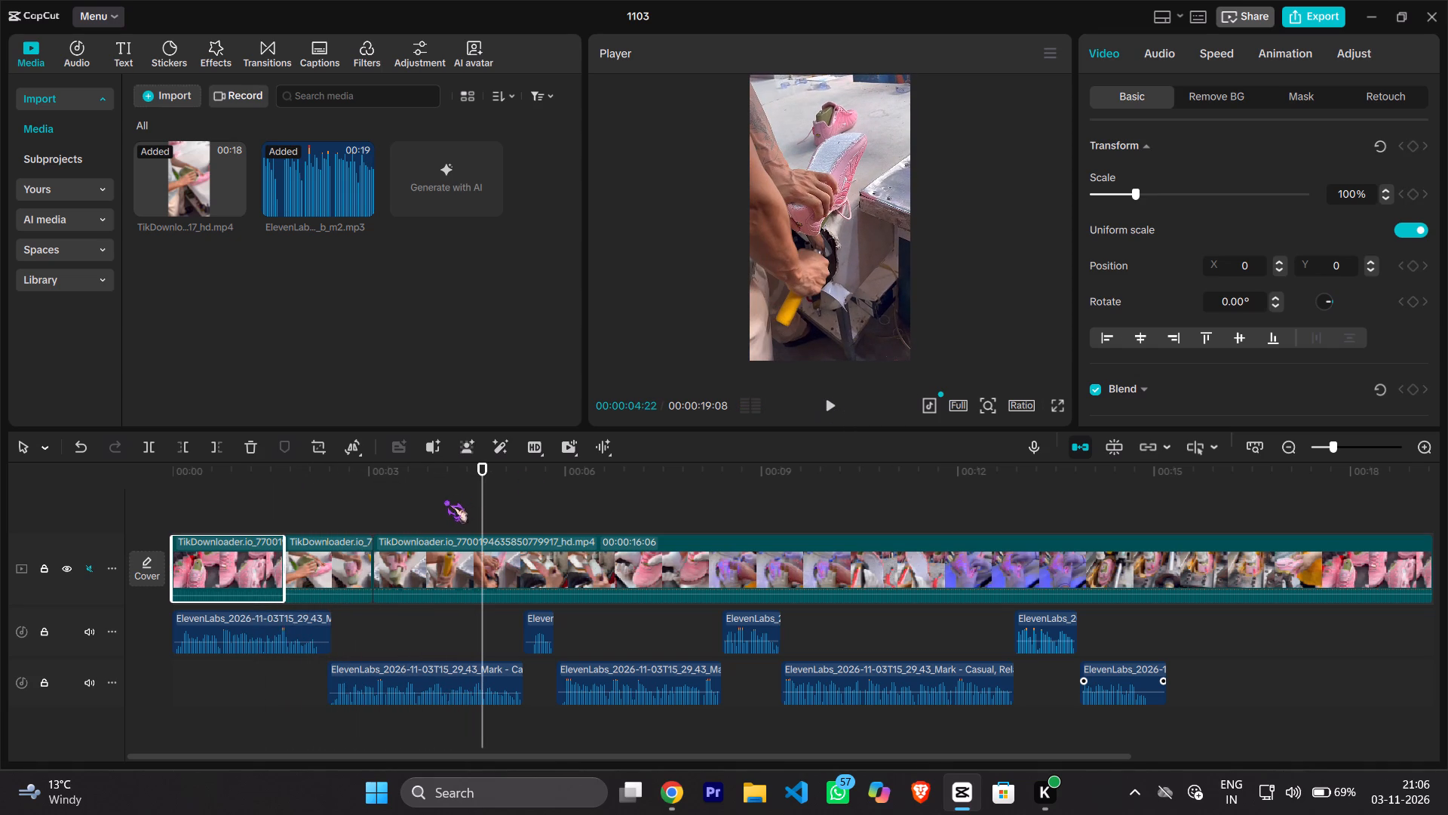
Split the third video clip at 00:00:04:29, where the sewing machine shot begins, and delete the part before the cut.
{"action": "left_click_drag", "start_coordinate": [483, 466], "coordinate": [516, 463]}
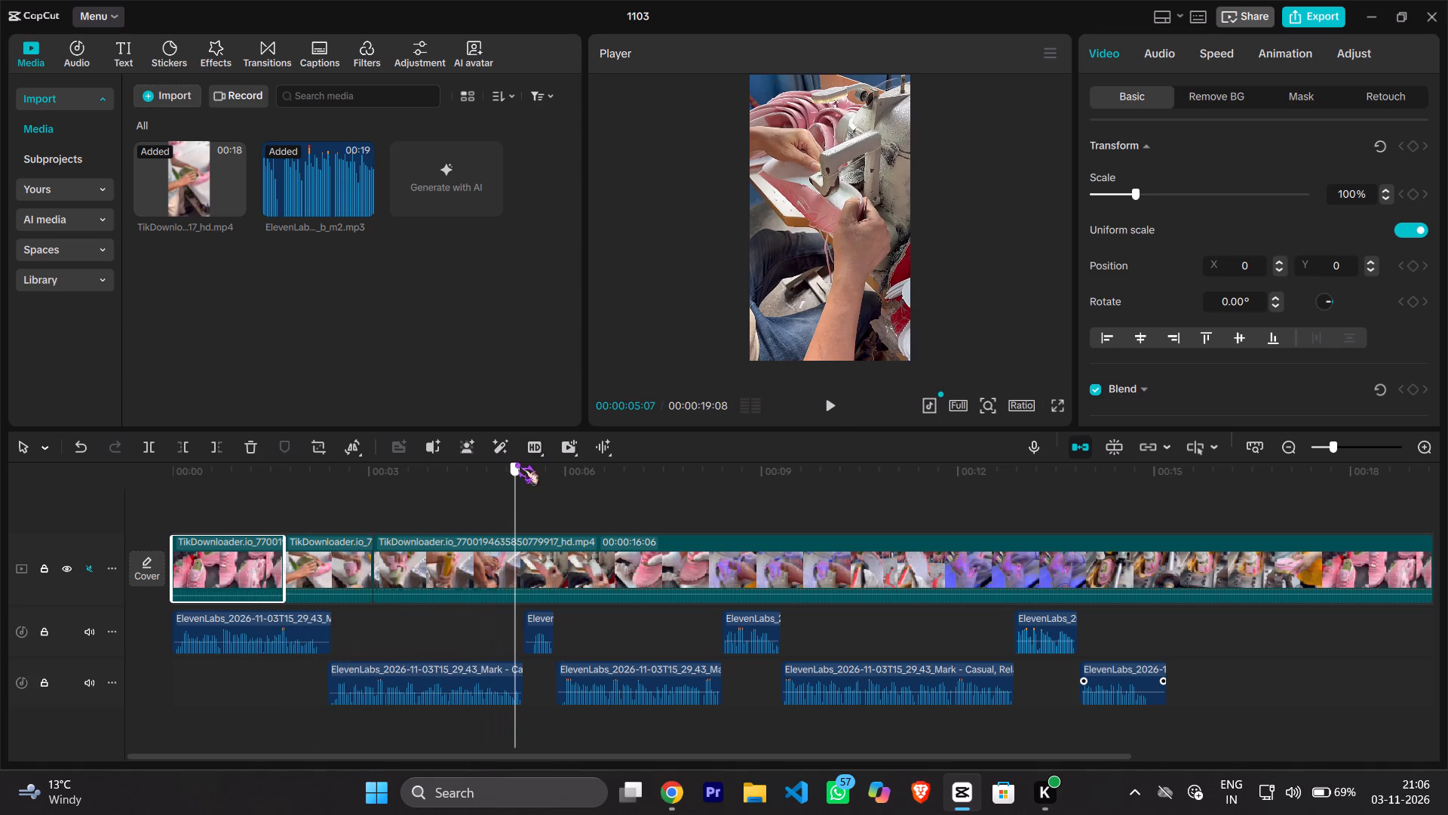
{"action": "left_click_drag", "start_coordinate": [516, 463], "coordinate": [499, 466]}
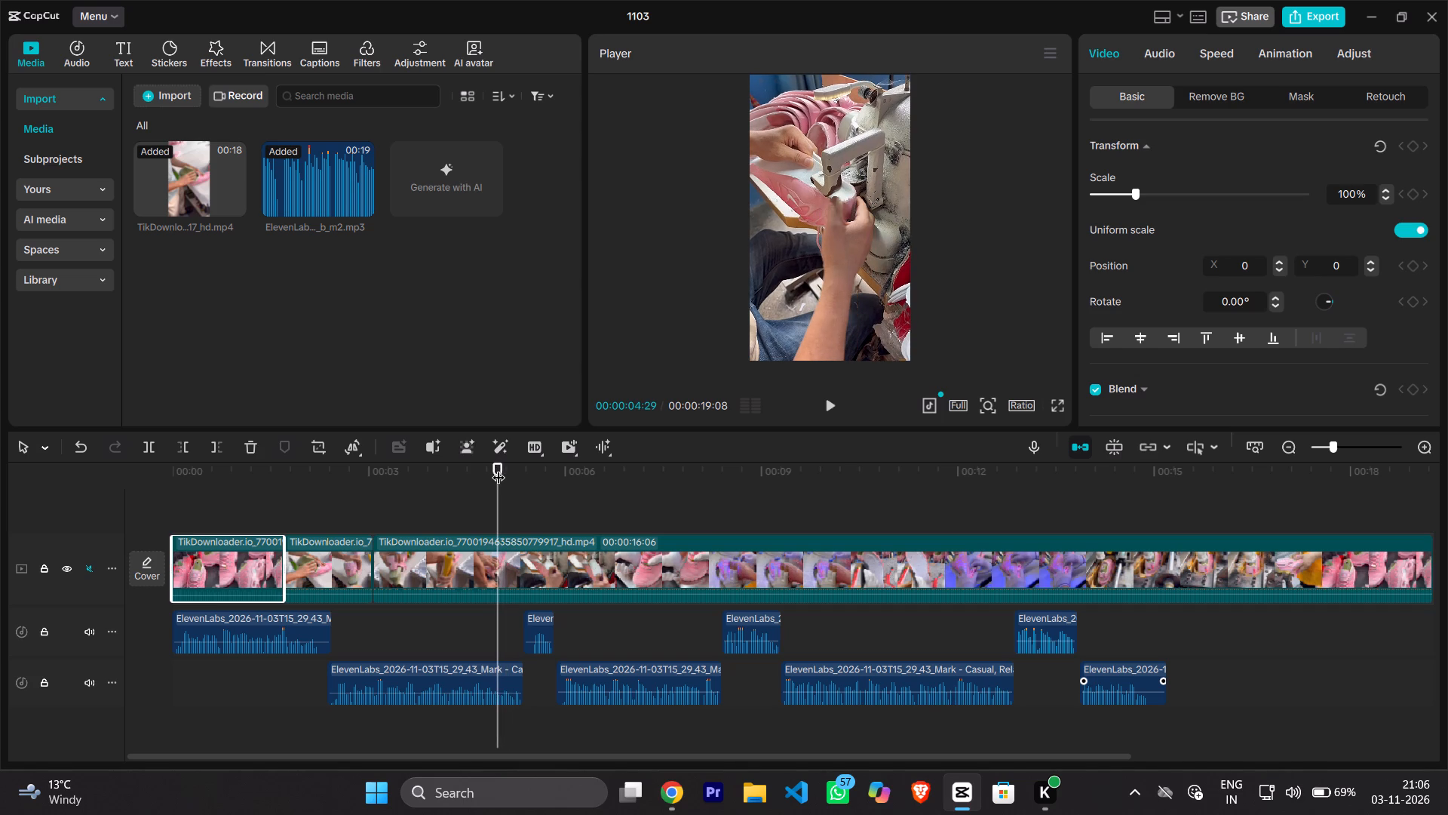
{"action": "left_click", "coordinate": [498, 557]}
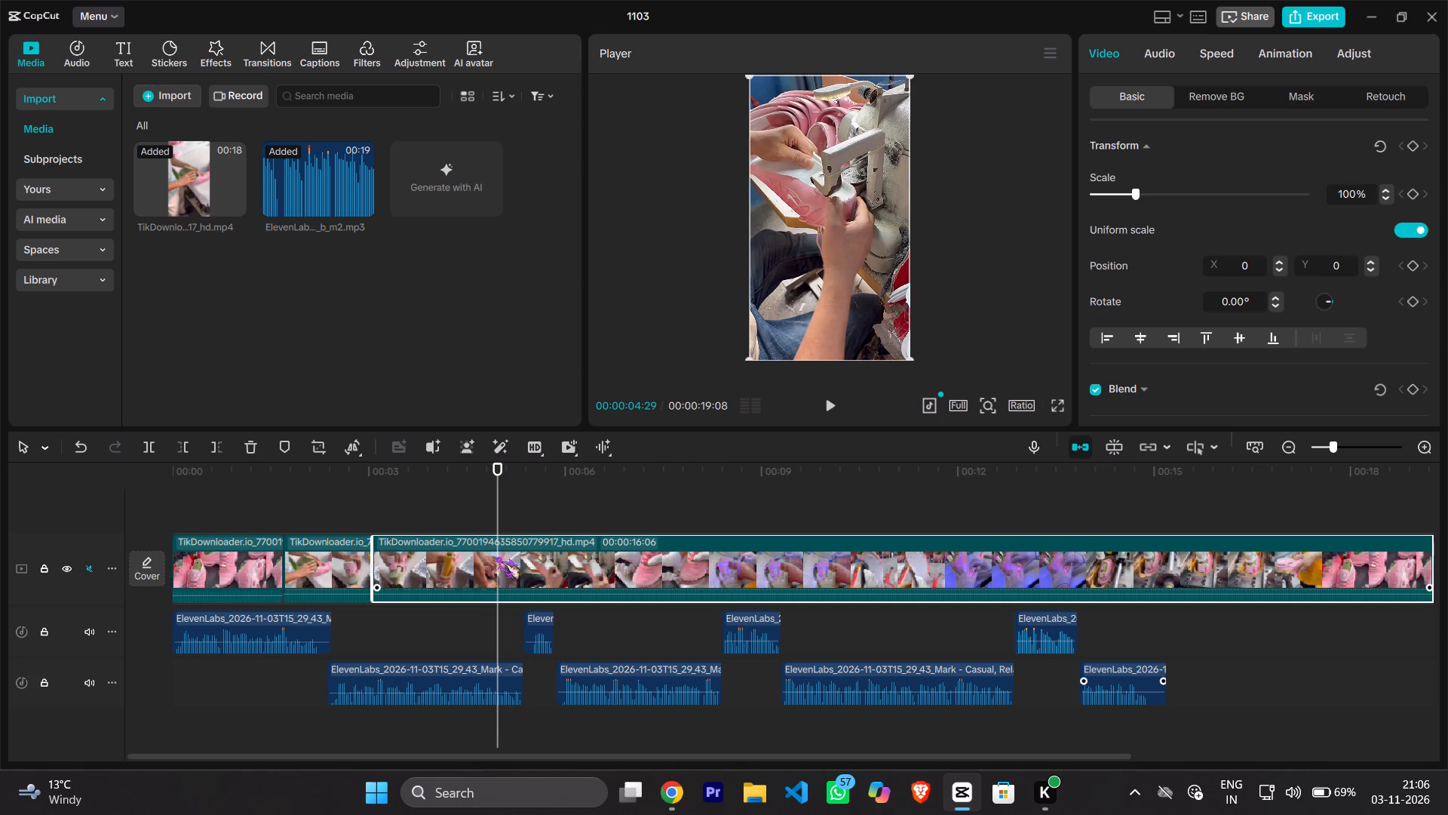
{"action": "key", "text": "ctrl+b"}
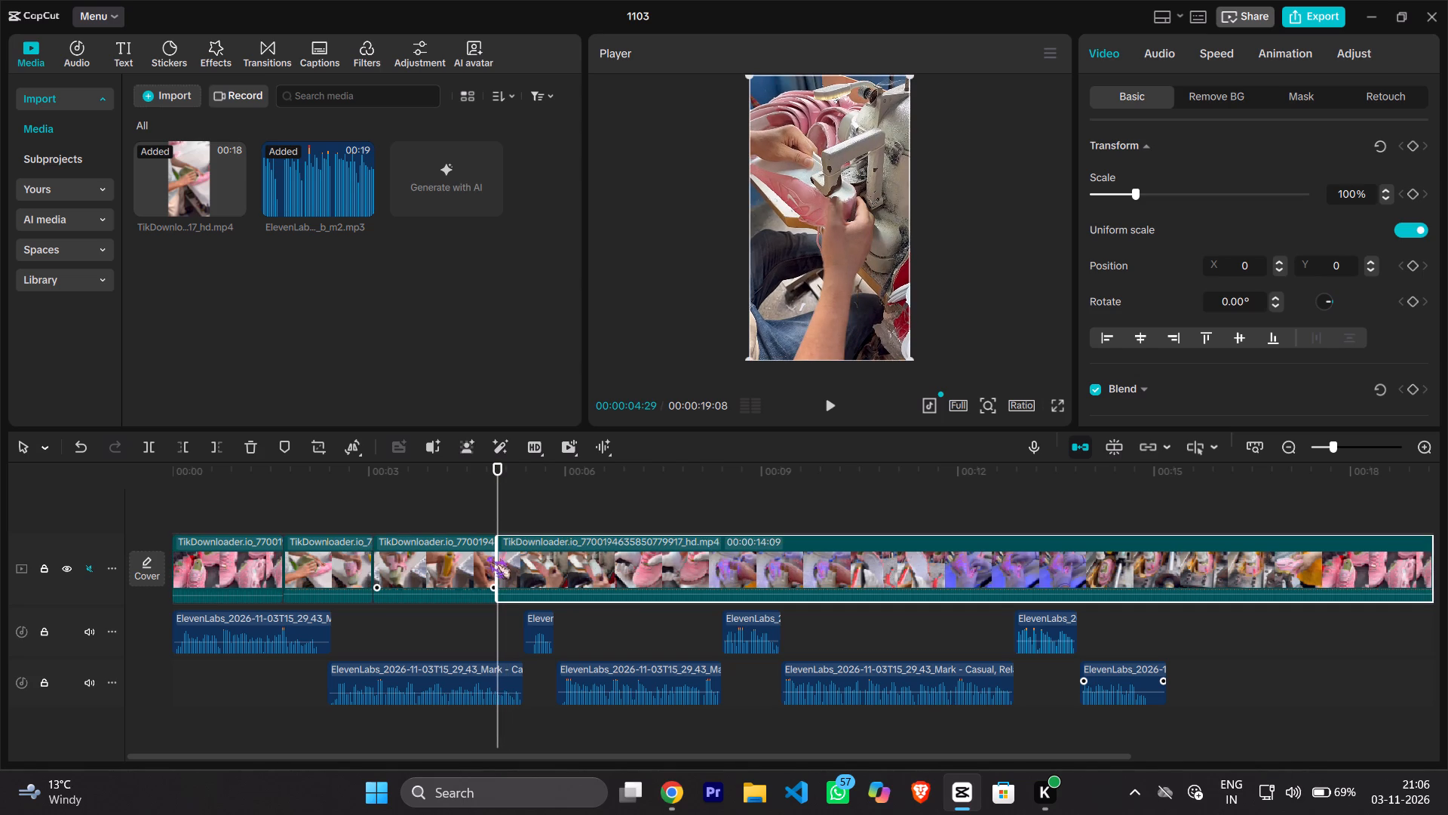
{"action": "left_click", "coordinate": [456, 555]}
{"action": "key", "text": "BackSpace"}
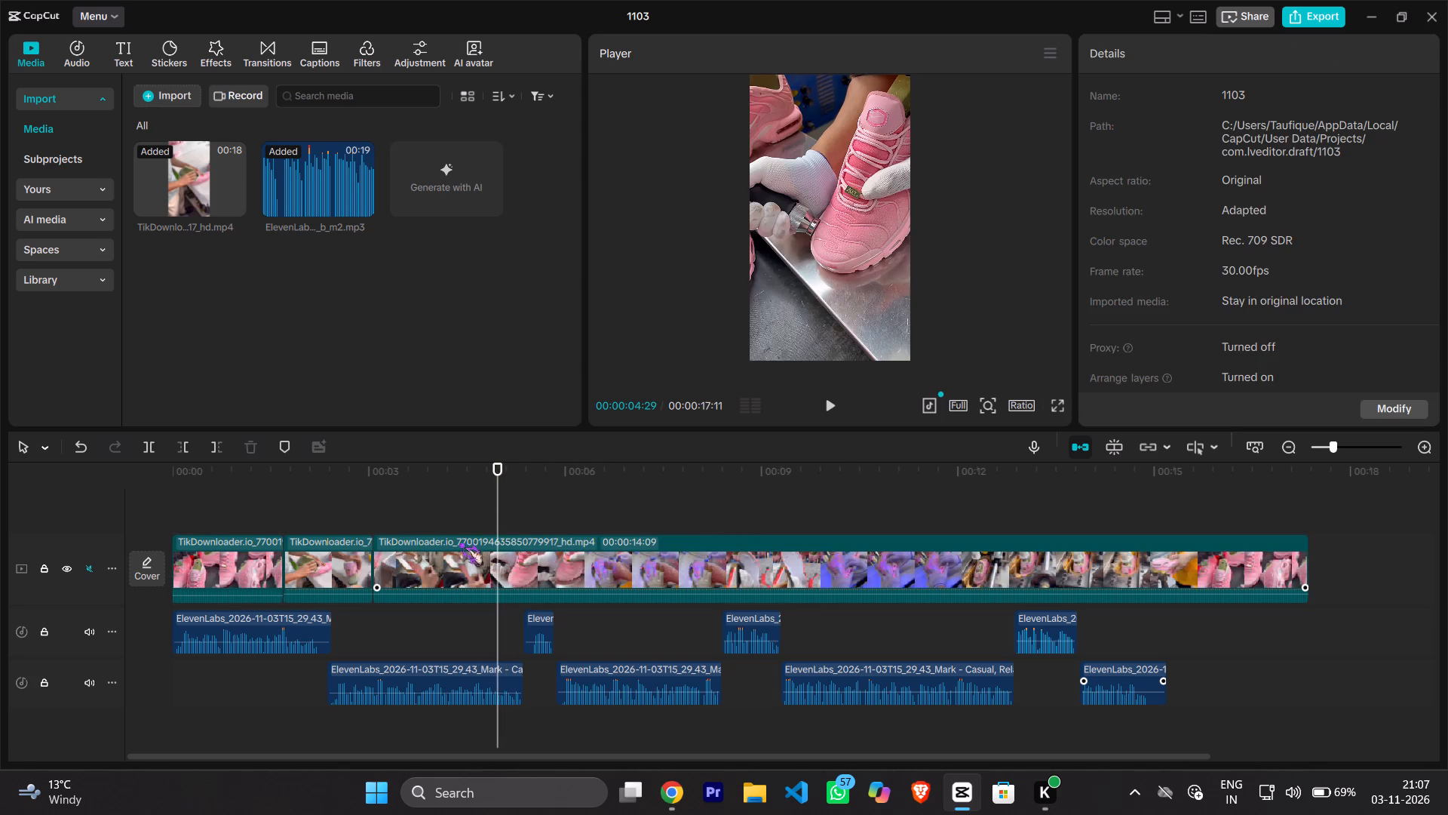
Replay the cut between the second and third video clips and trim the second clip's end by about 0.6 s to 00:00:02:15.
{"action": "left_click_drag", "start_coordinate": [500, 475], "coordinate": [351, 505]}
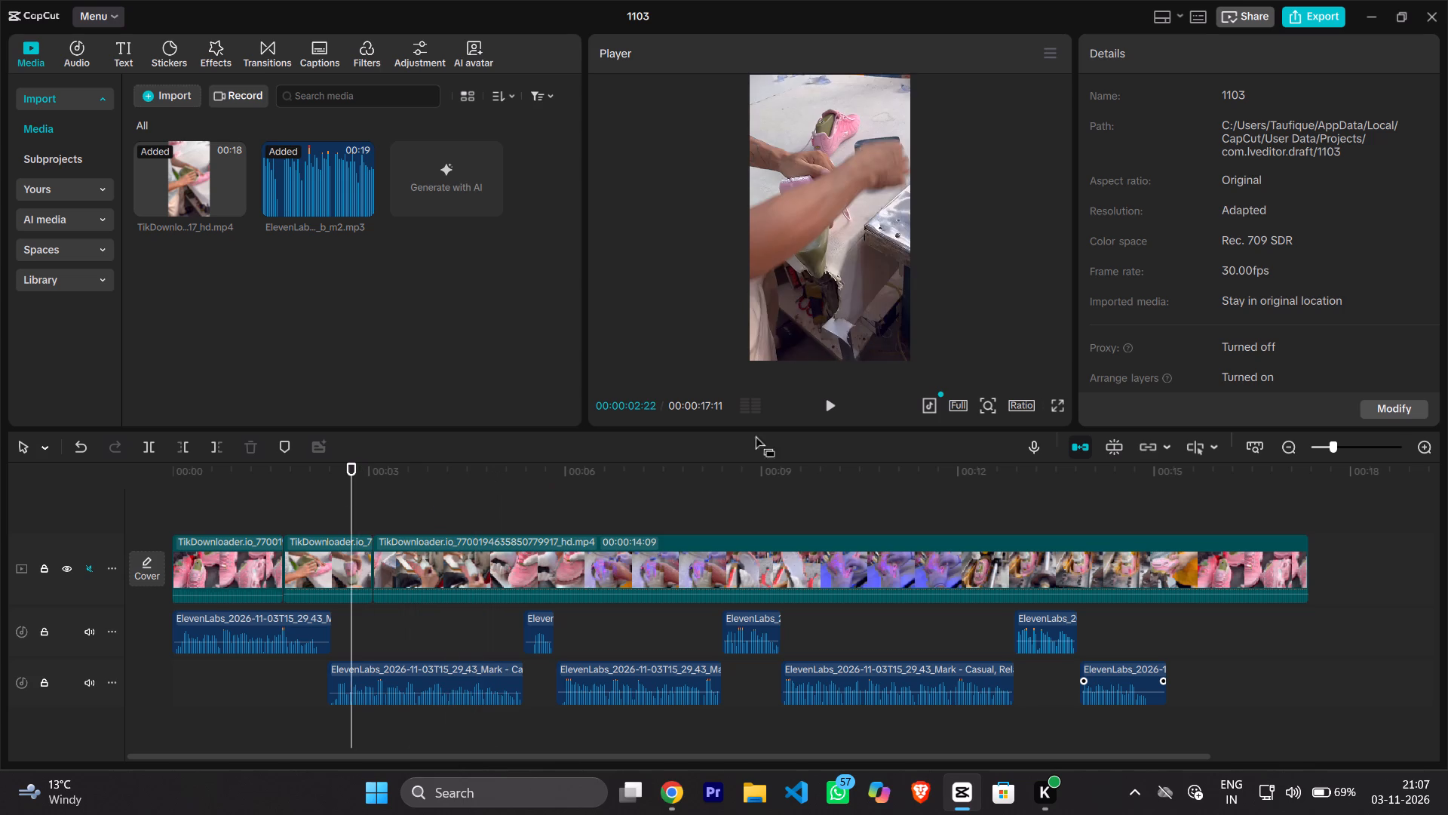
{"action": "left_click", "coordinate": [828, 407]}
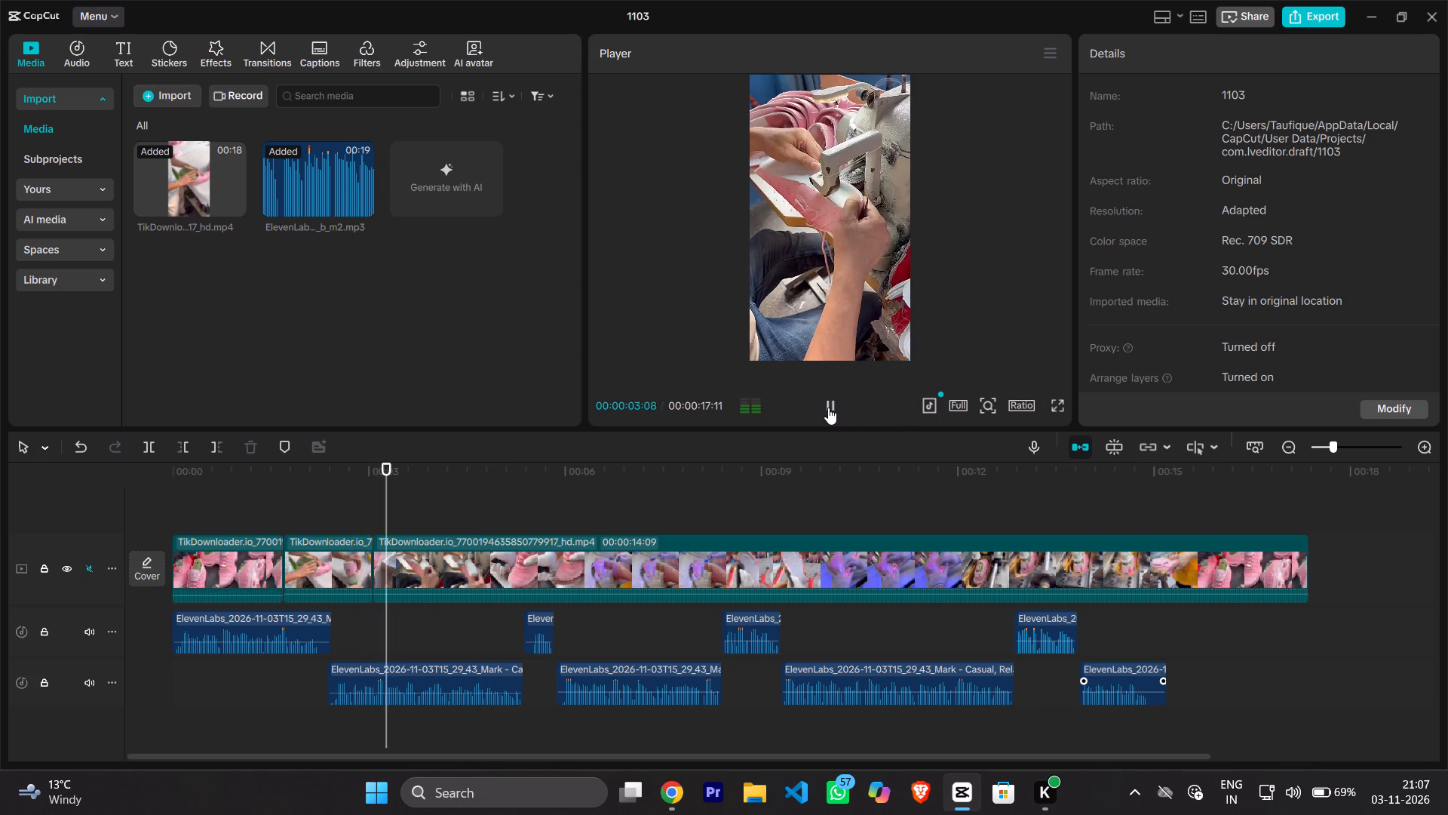
{"action": "left_click", "coordinate": [828, 407]}
{"action": "left_click", "coordinate": [828, 407]}
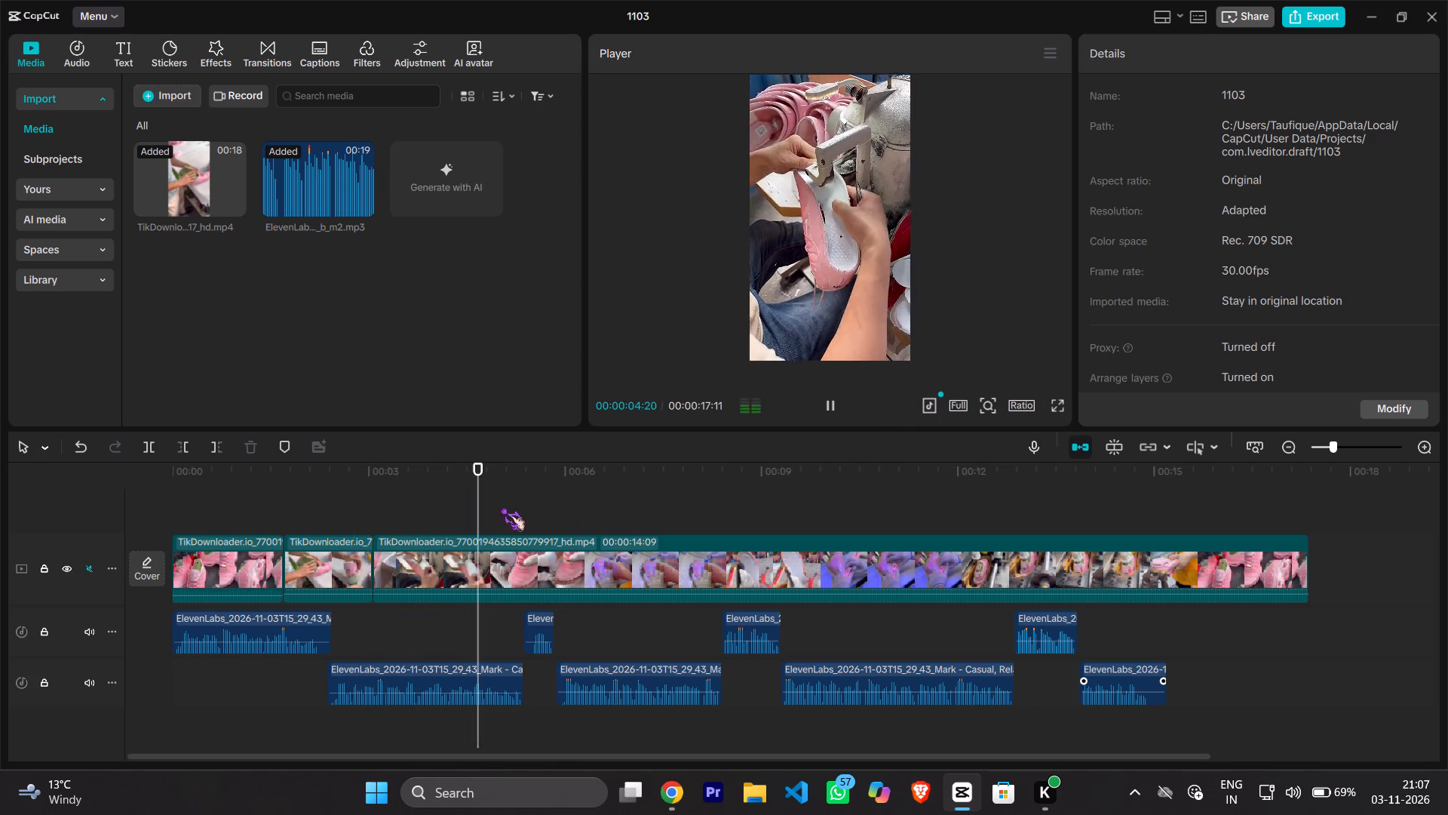
{"action": "left_click_drag", "start_coordinate": [520, 479], "coordinate": [280, 504]}
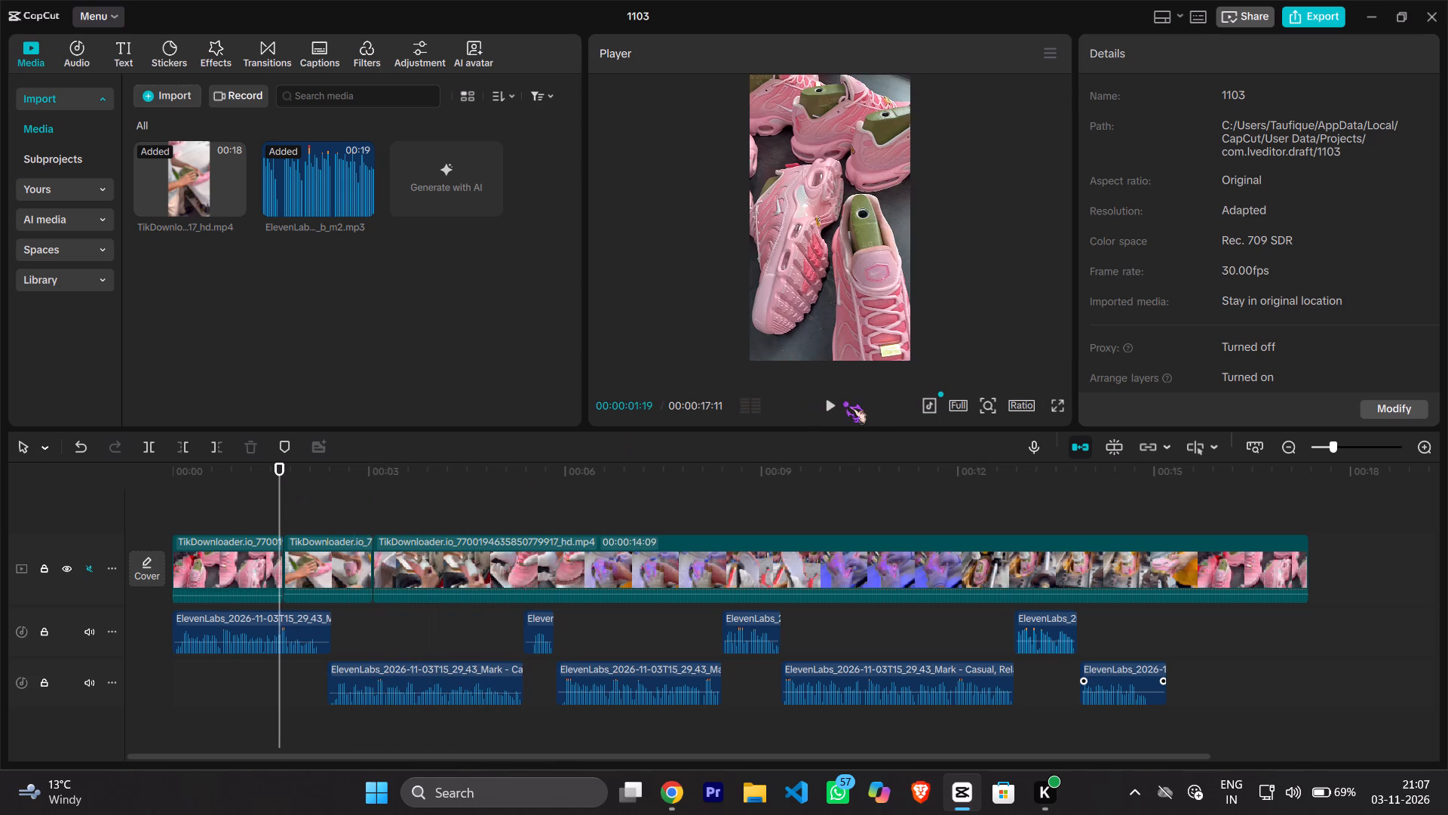
{"action": "left_click", "coordinate": [822, 404]}
{"action": "left_click", "coordinate": [823, 404]}
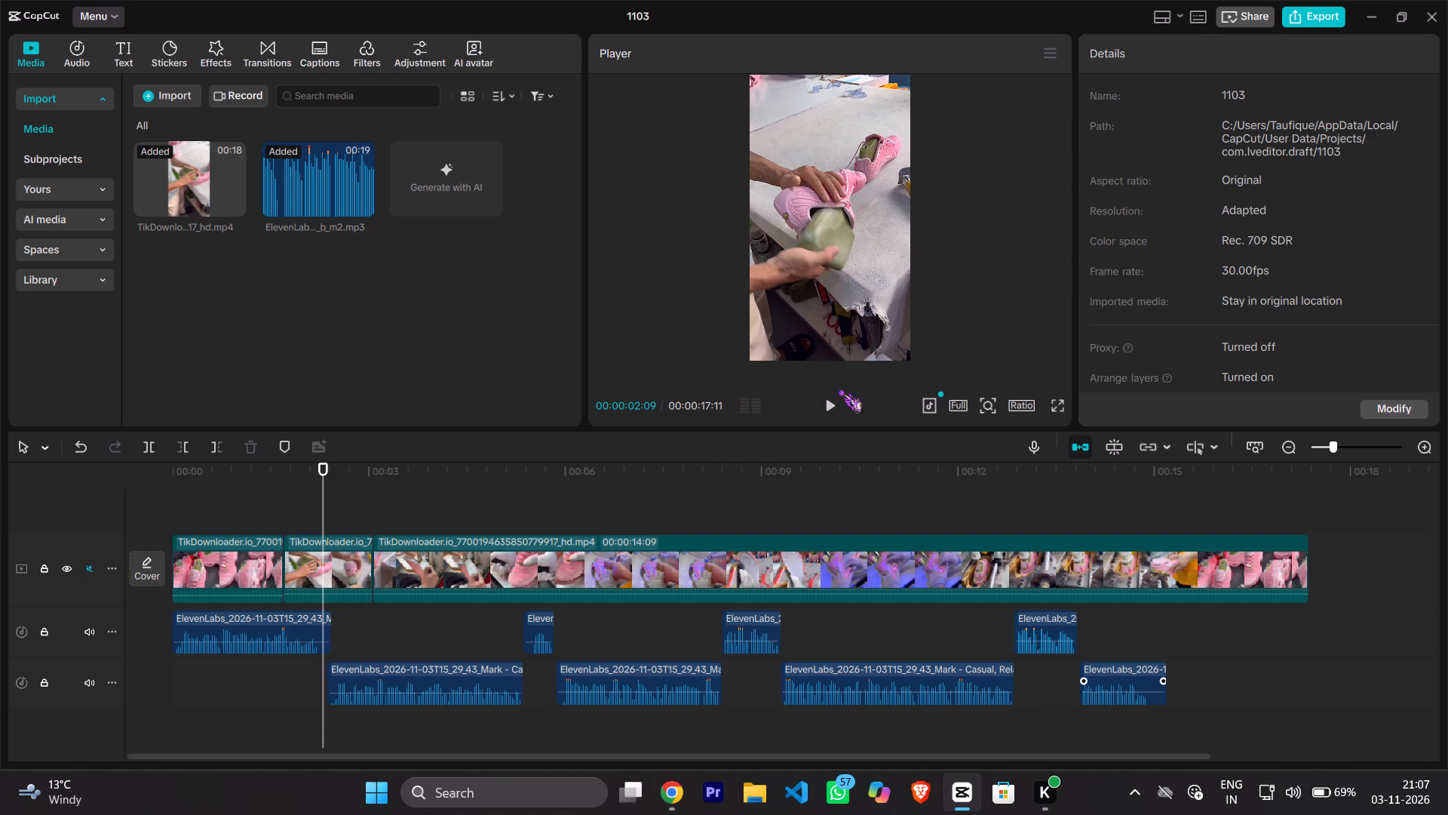
{"action": "double_click", "coordinate": [827, 395]}
{"action": "left_click", "coordinate": [341, 555]}
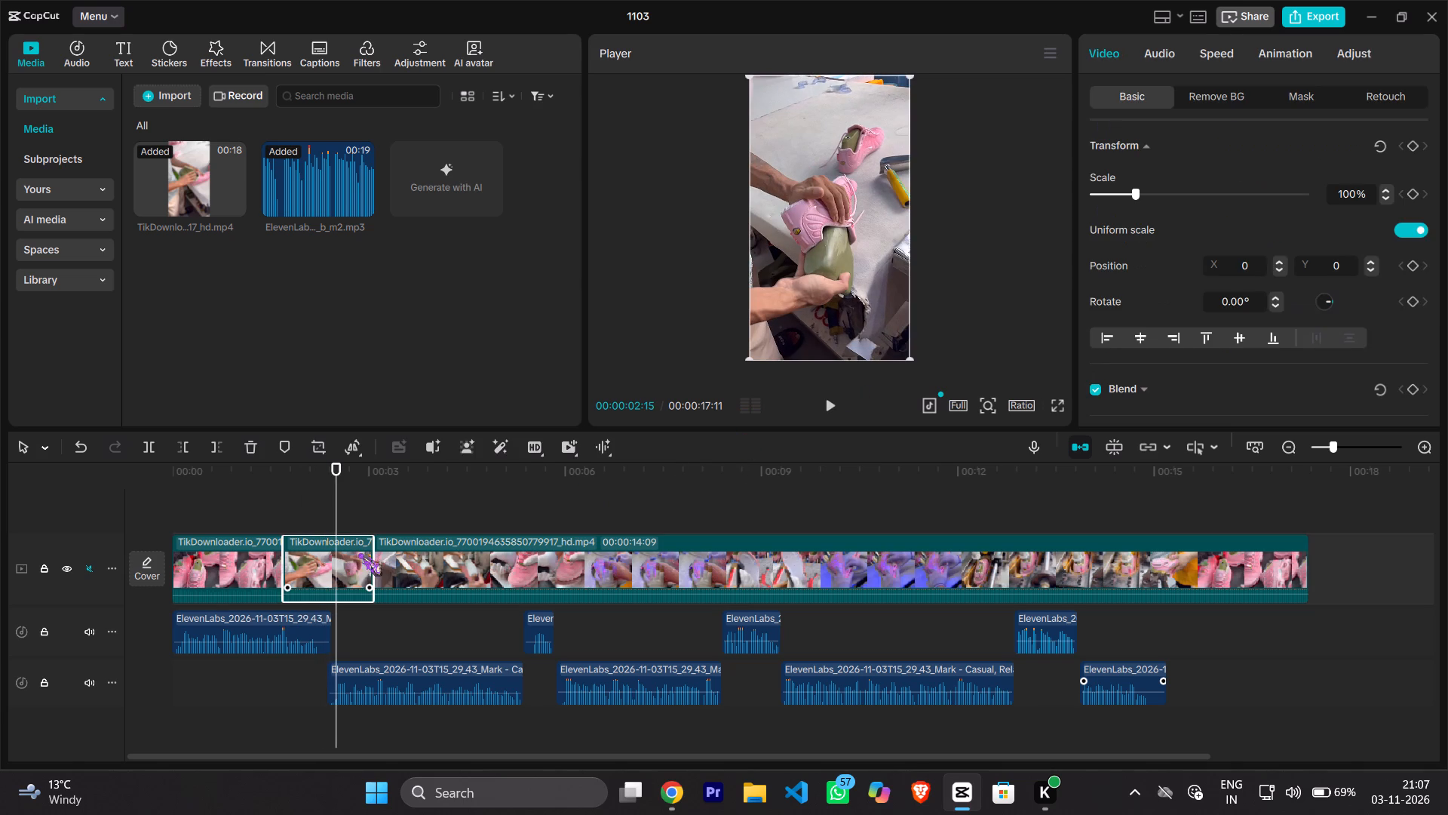
{"action": "left_click_drag", "start_coordinate": [373, 563], "coordinate": [332, 580]}
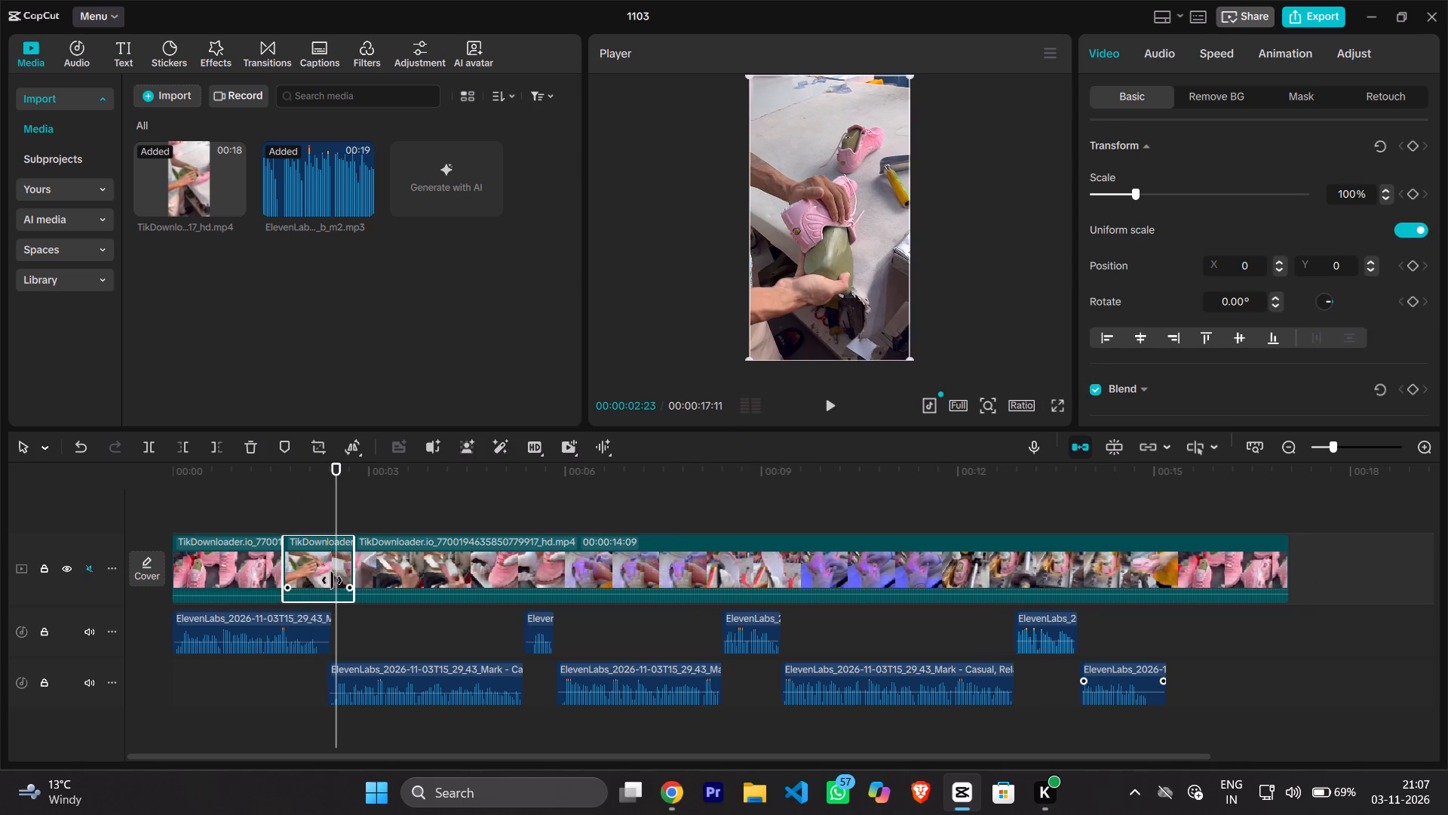
{"action": "left_click_drag", "start_coordinate": [332, 580], "coordinate": [329, 585]}
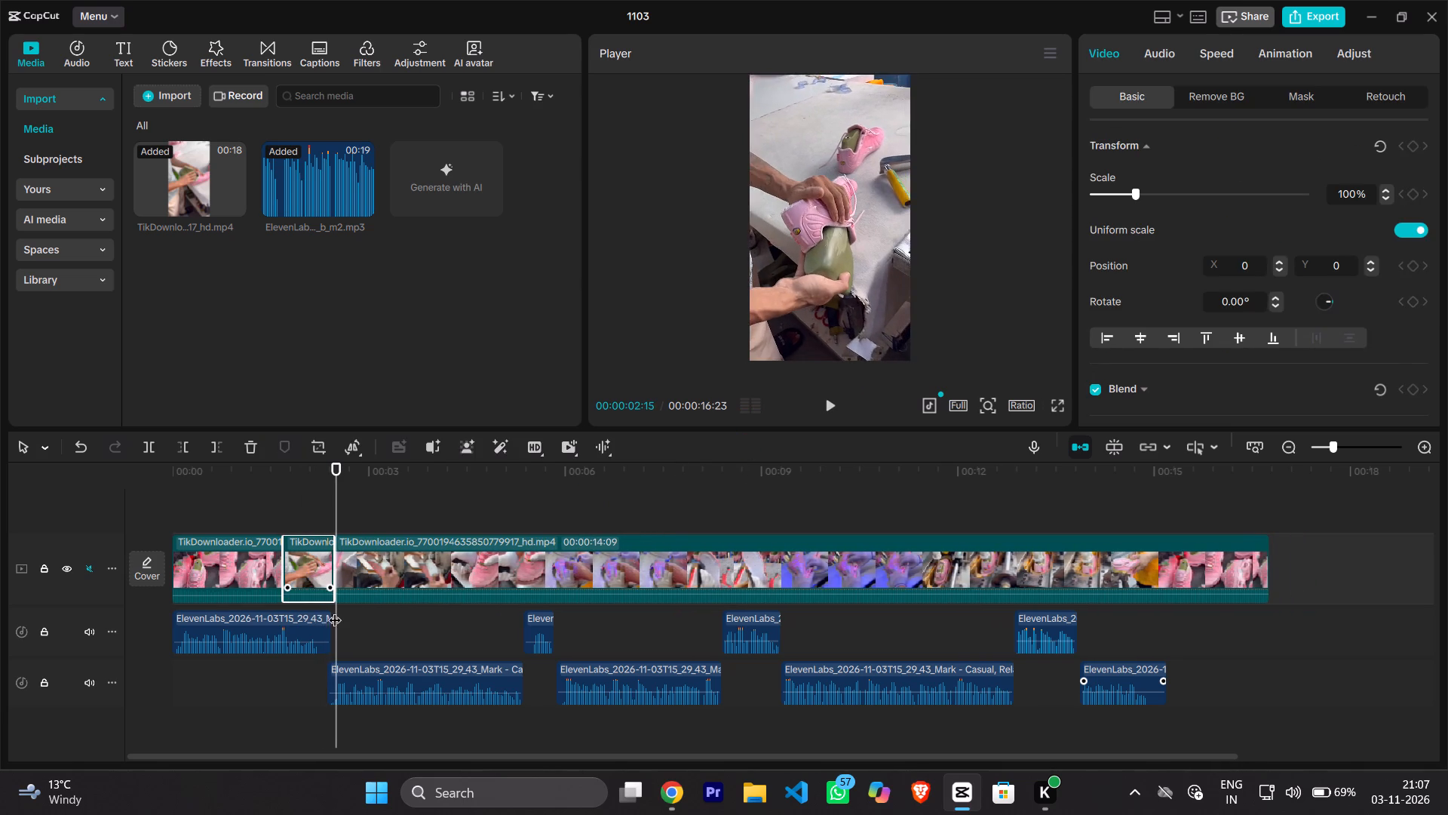
Play from about 00:00:02:08 to 00:00:05:13, checking the sewing machine shot against the second voiceover clip.
{"action": "left_click_drag", "start_coordinate": [338, 616], "coordinate": [321, 617]}
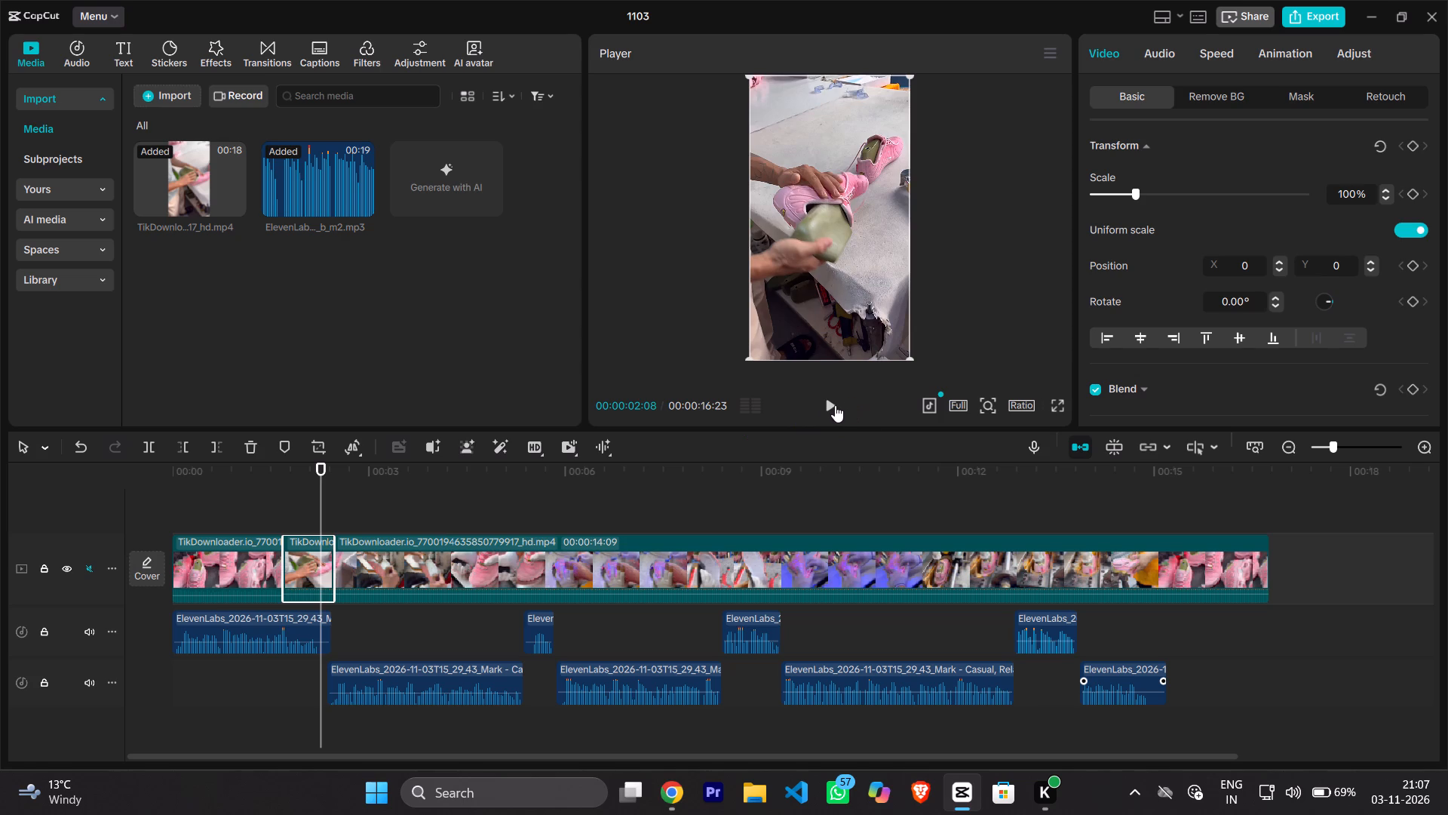
{"action": "left_click", "coordinate": [835, 405]}
{"action": "left_click", "coordinate": [834, 405]}
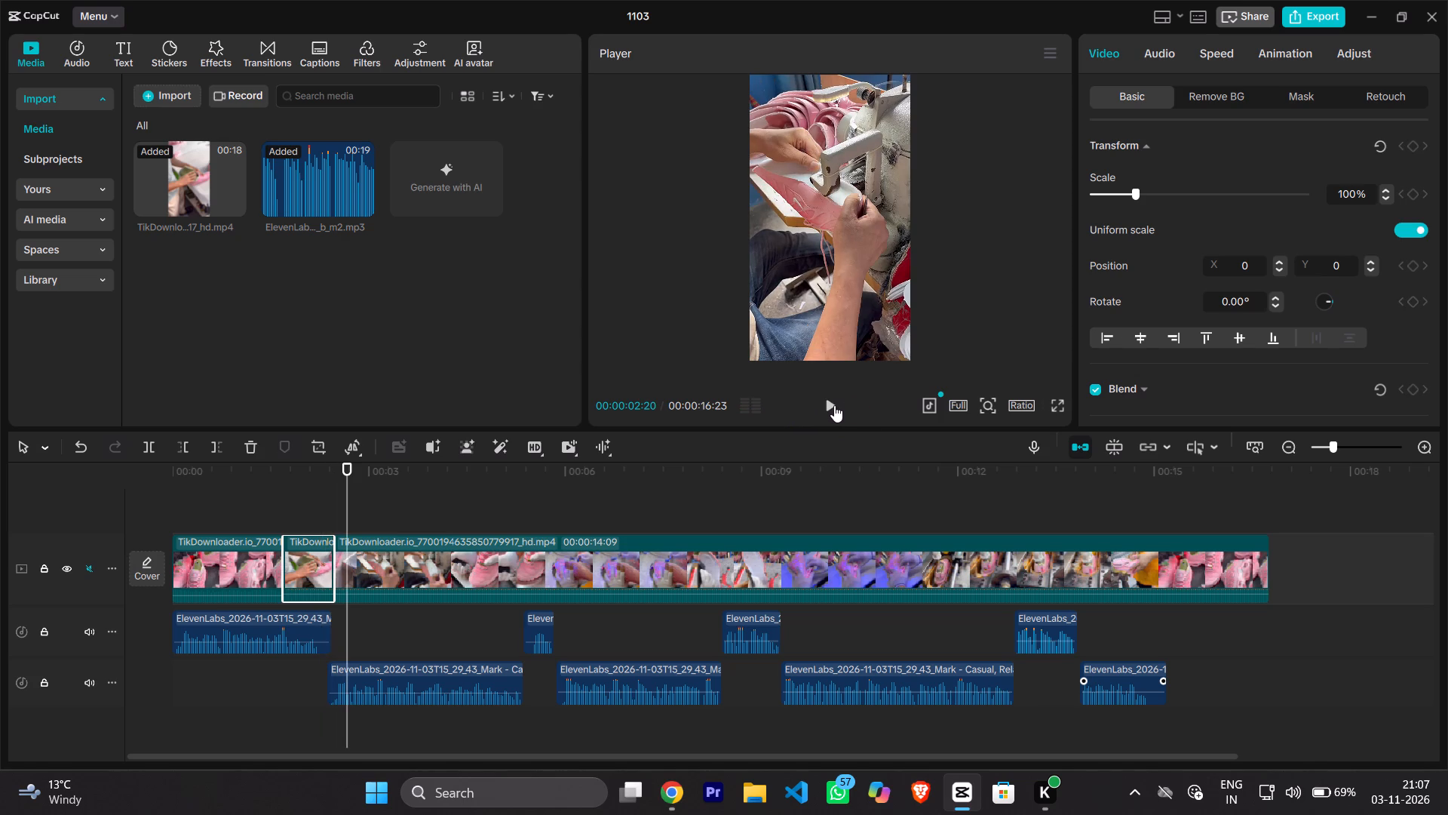
{"action": "left_click", "coordinate": [833, 405]}
{"action": "left_click", "coordinate": [833, 405]}
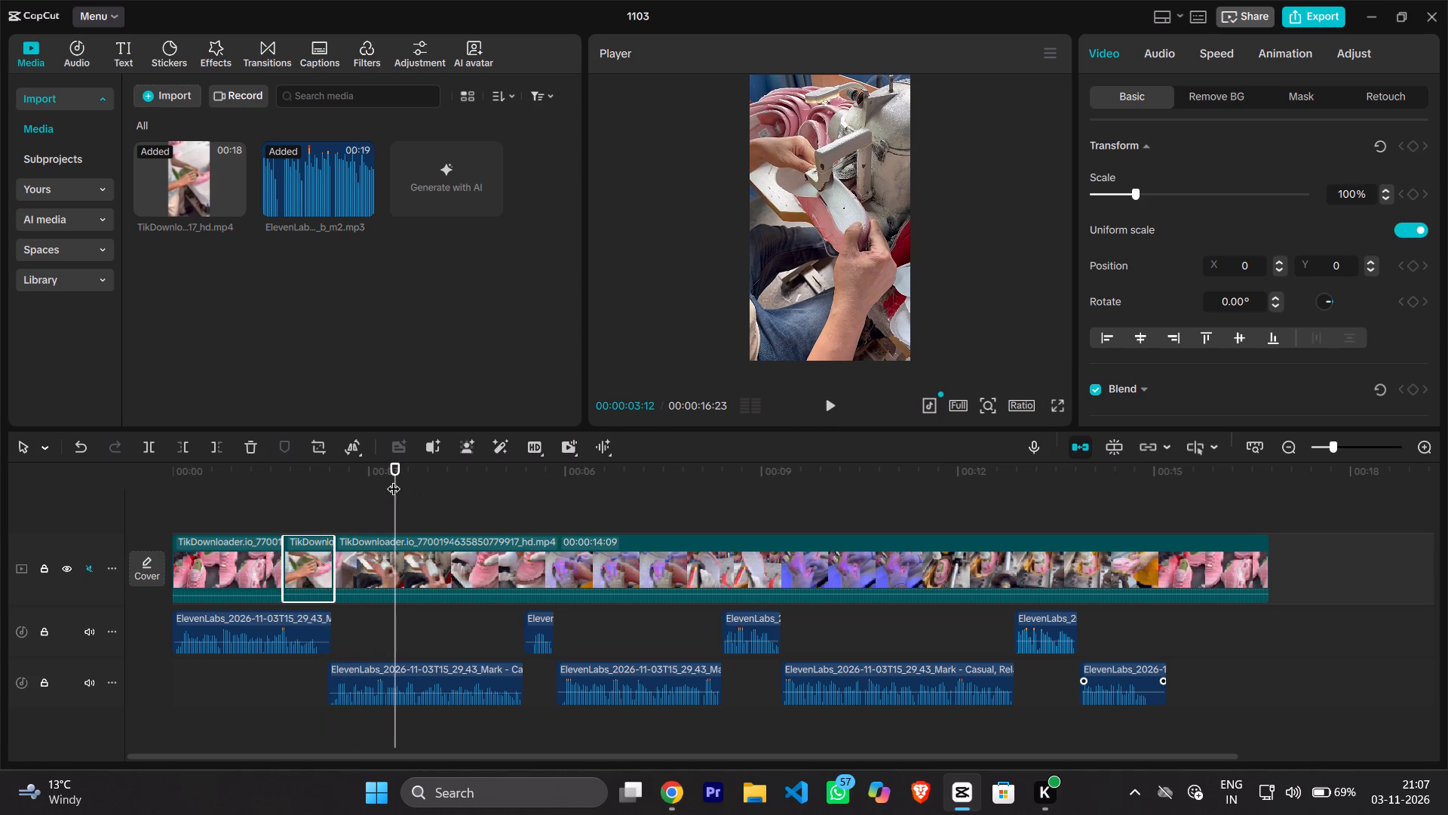
{"action": "left_click_drag", "start_coordinate": [394, 479], "coordinate": [329, 487]}
{"action": "left_click", "coordinate": [830, 404]}
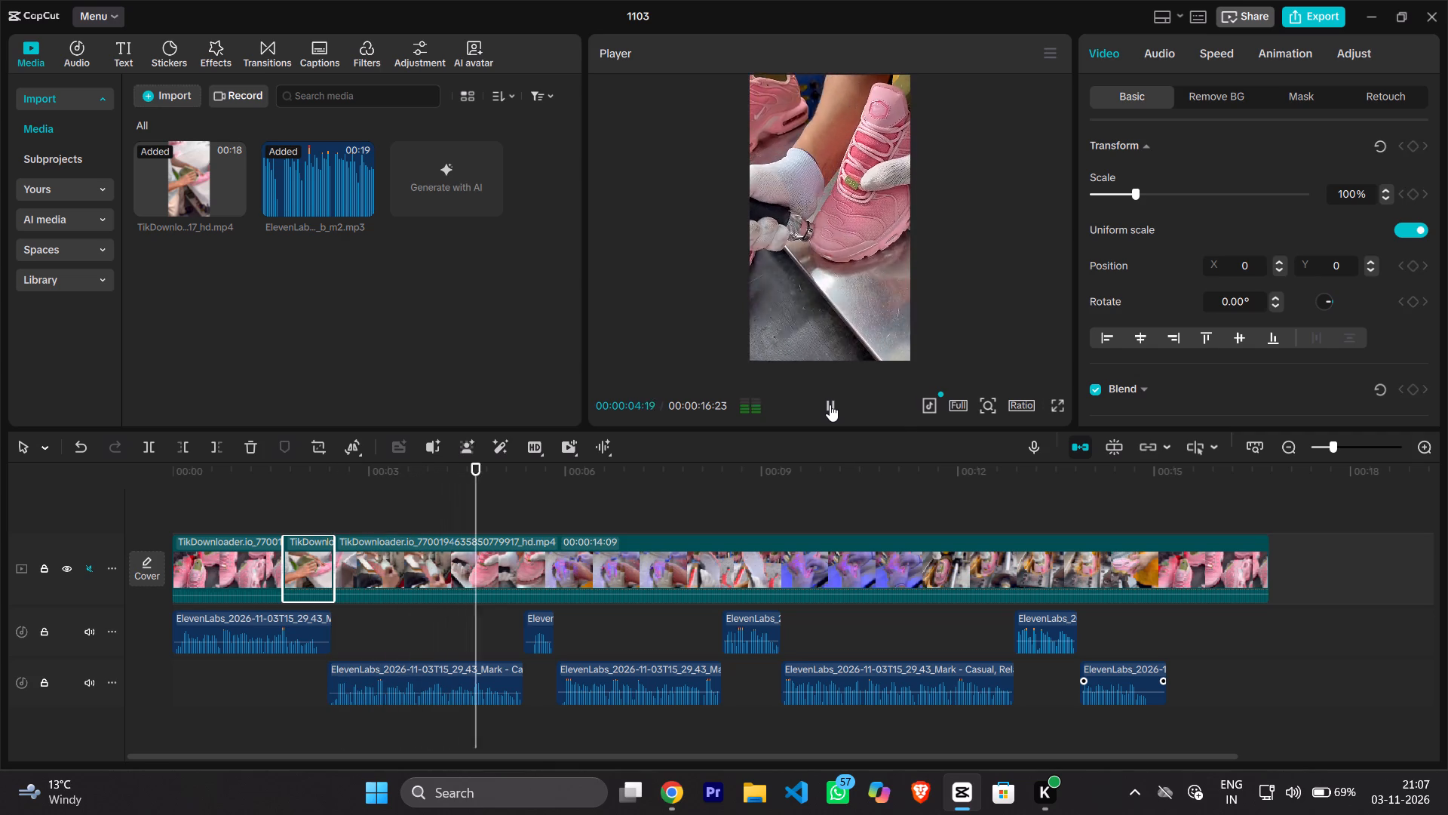
{"action": "left_click", "coordinate": [830, 404]}
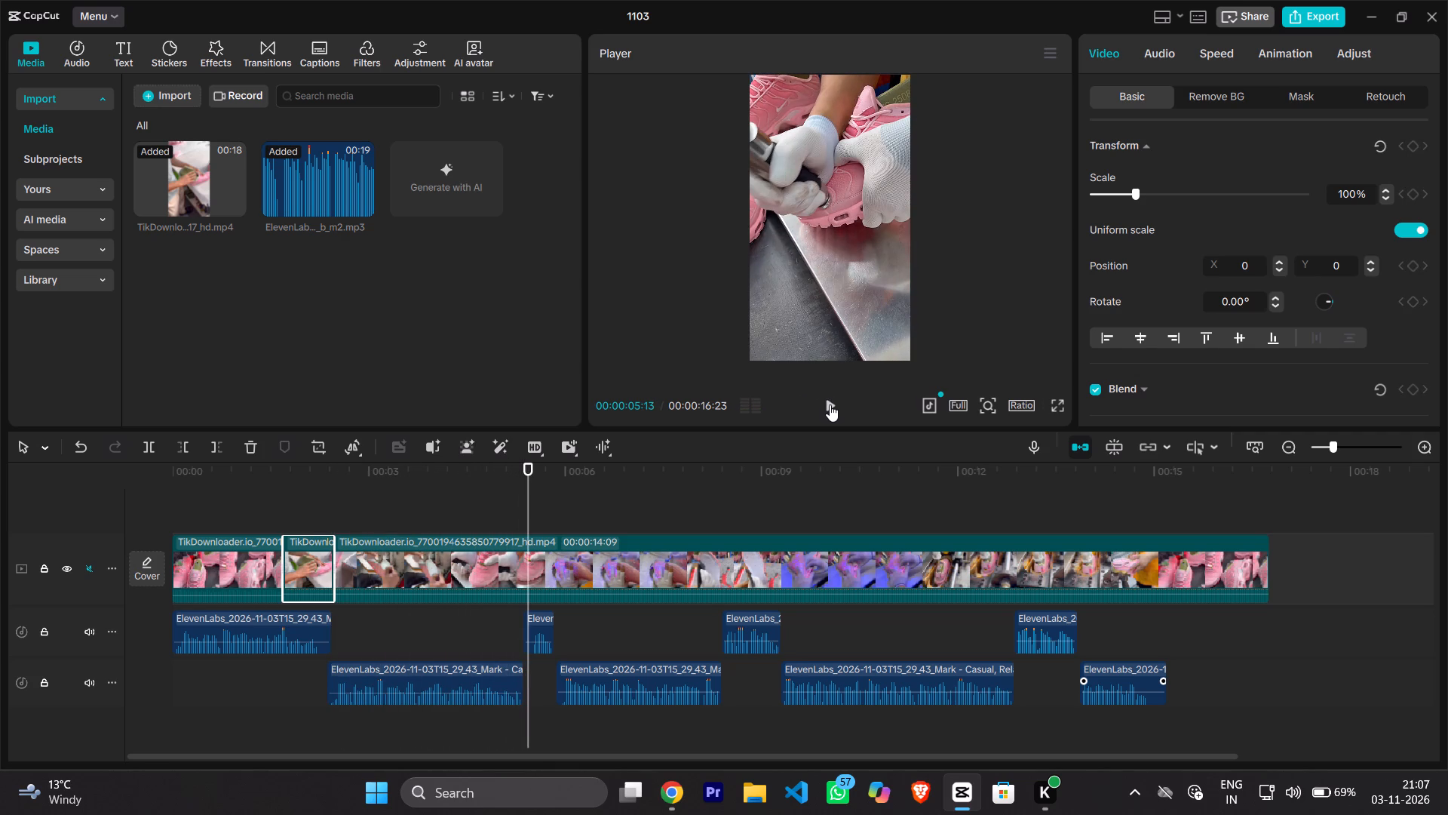
{"action": "left_click", "coordinate": [299, 569]}
Play the edit from 00:00:01:06 to about 00:00:05:27 in short stretches, comparing the video cuts with the voiceover.
{"action": "left_click_drag", "start_coordinate": [526, 508], "coordinate": [251, 557]}
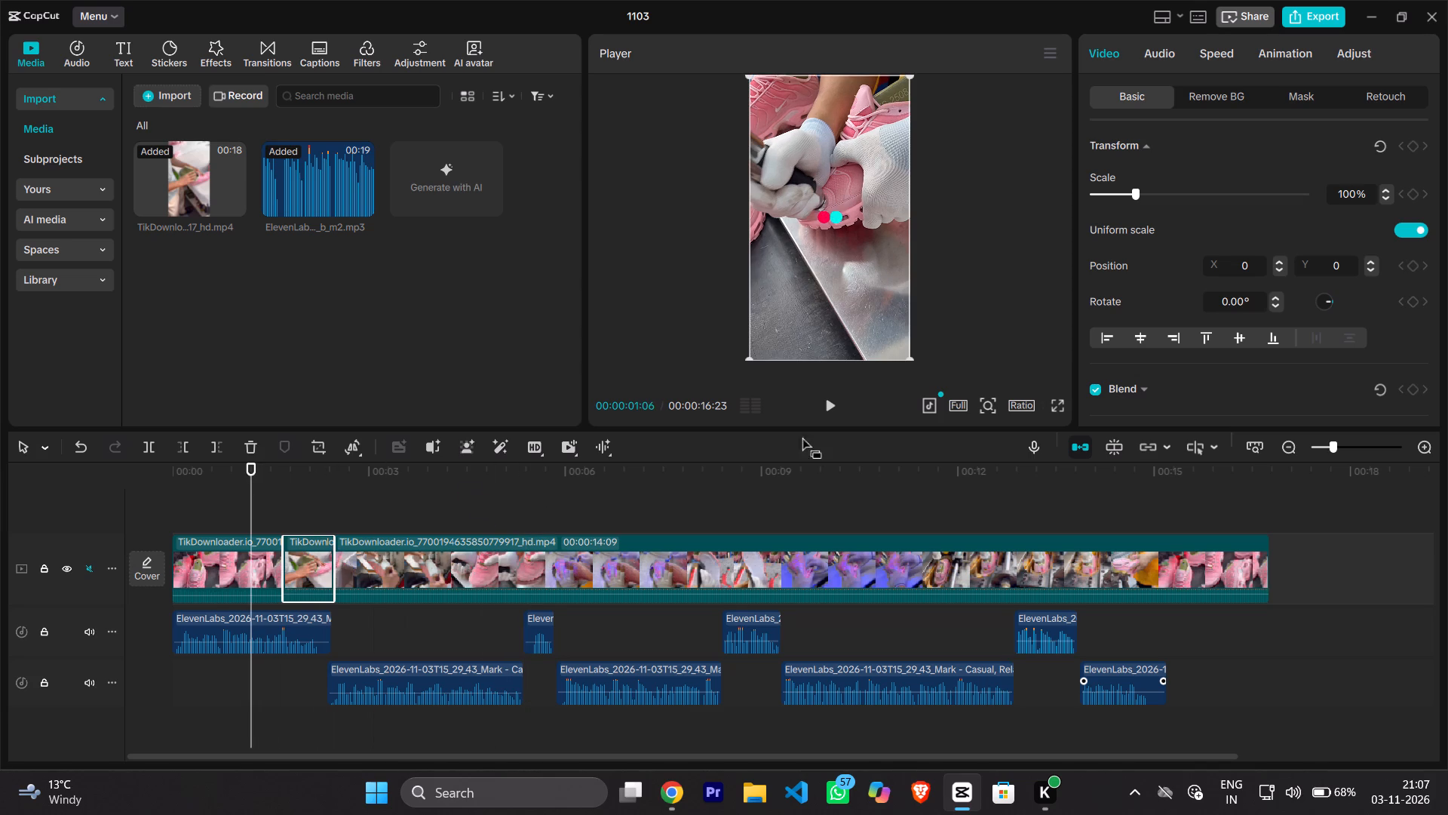
{"action": "left_click", "coordinate": [828, 412]}
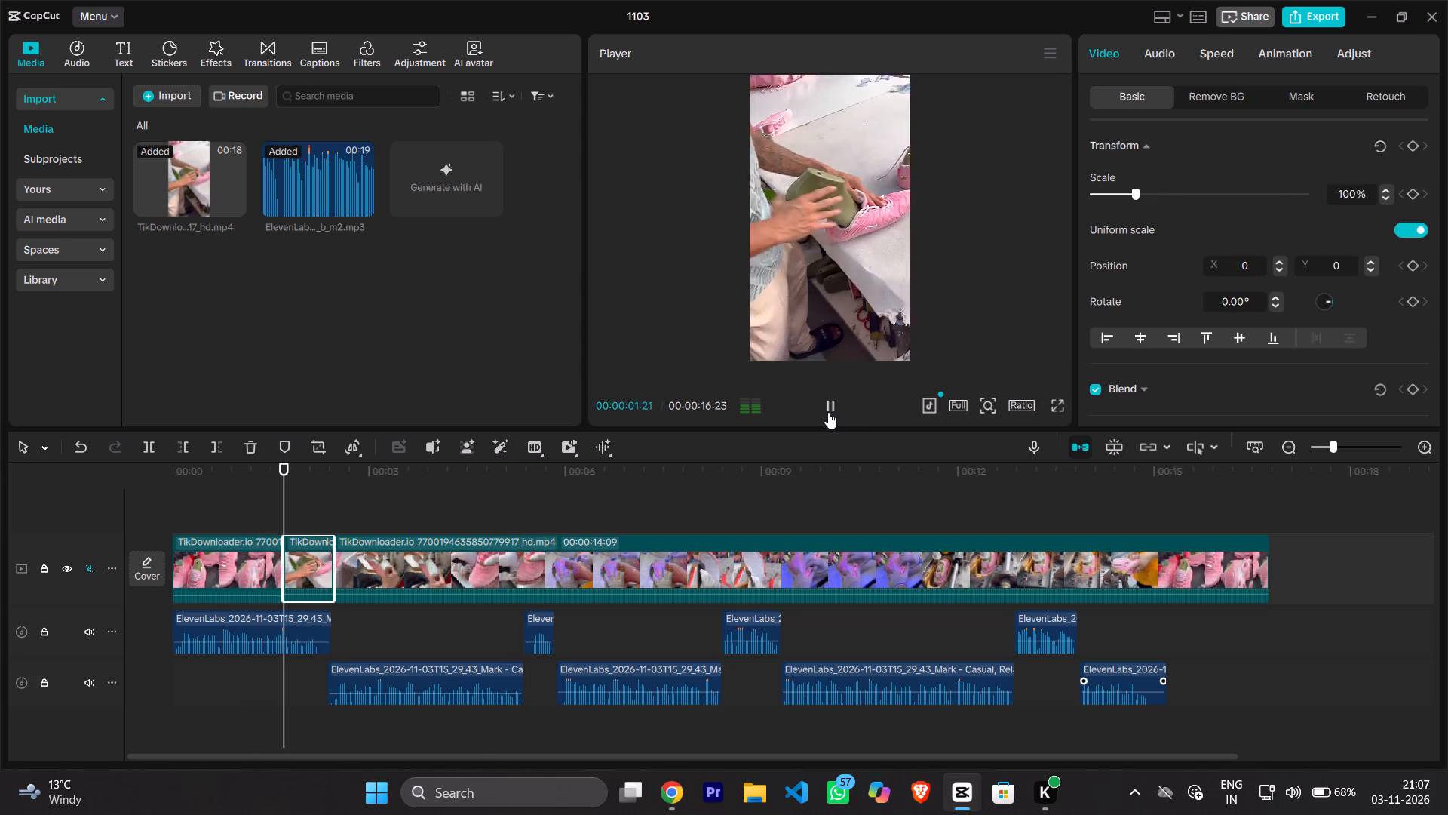
{"action": "left_click", "coordinate": [828, 412]}
{"action": "left_click", "coordinate": [828, 412]}
{"action": "left_click", "coordinate": [828, 412]}
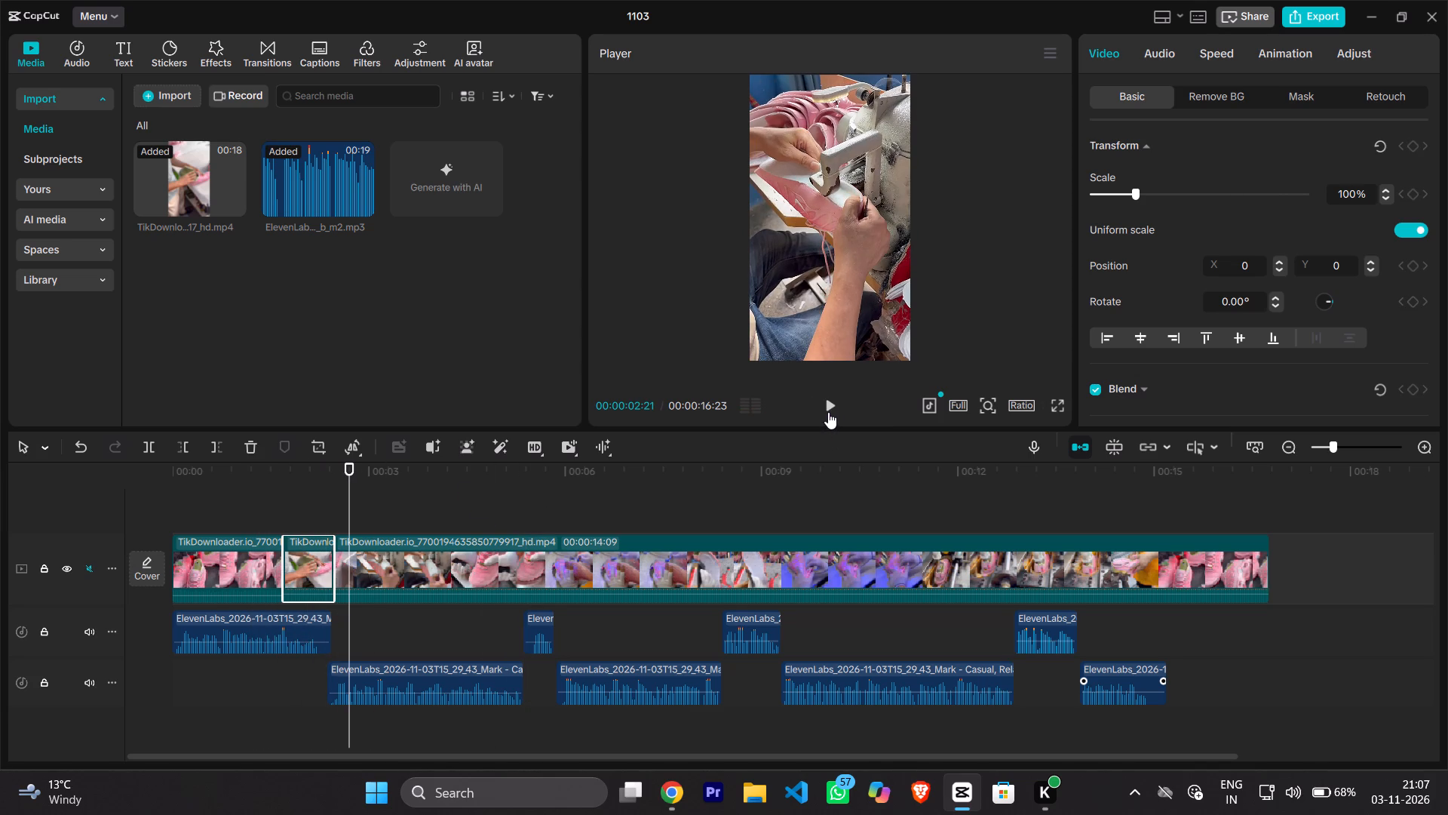
{"action": "left_click", "coordinate": [828, 412]}
{"action": "left_click", "coordinate": [828, 411]}
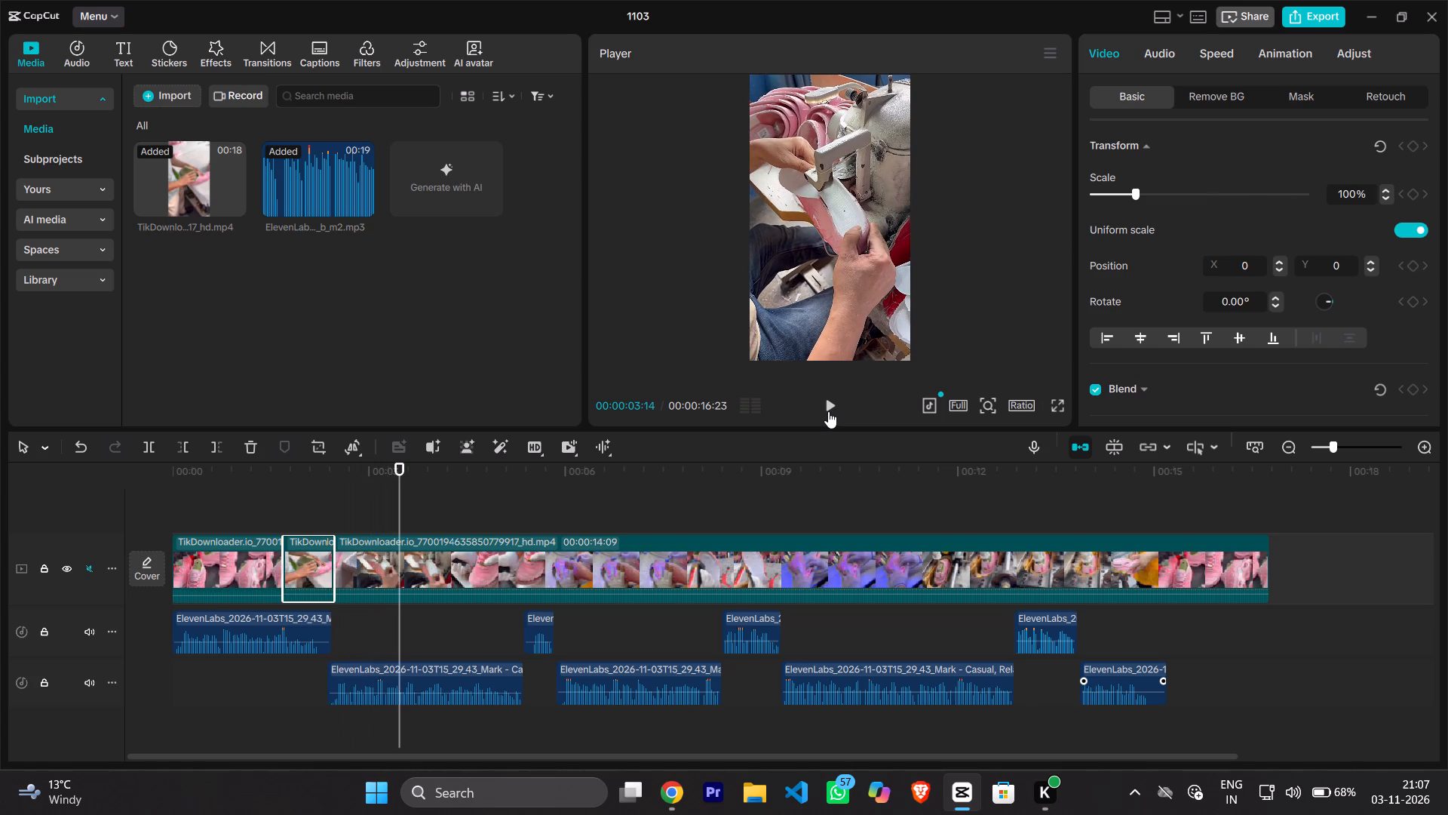
{"action": "left_click", "coordinate": [828, 411]}
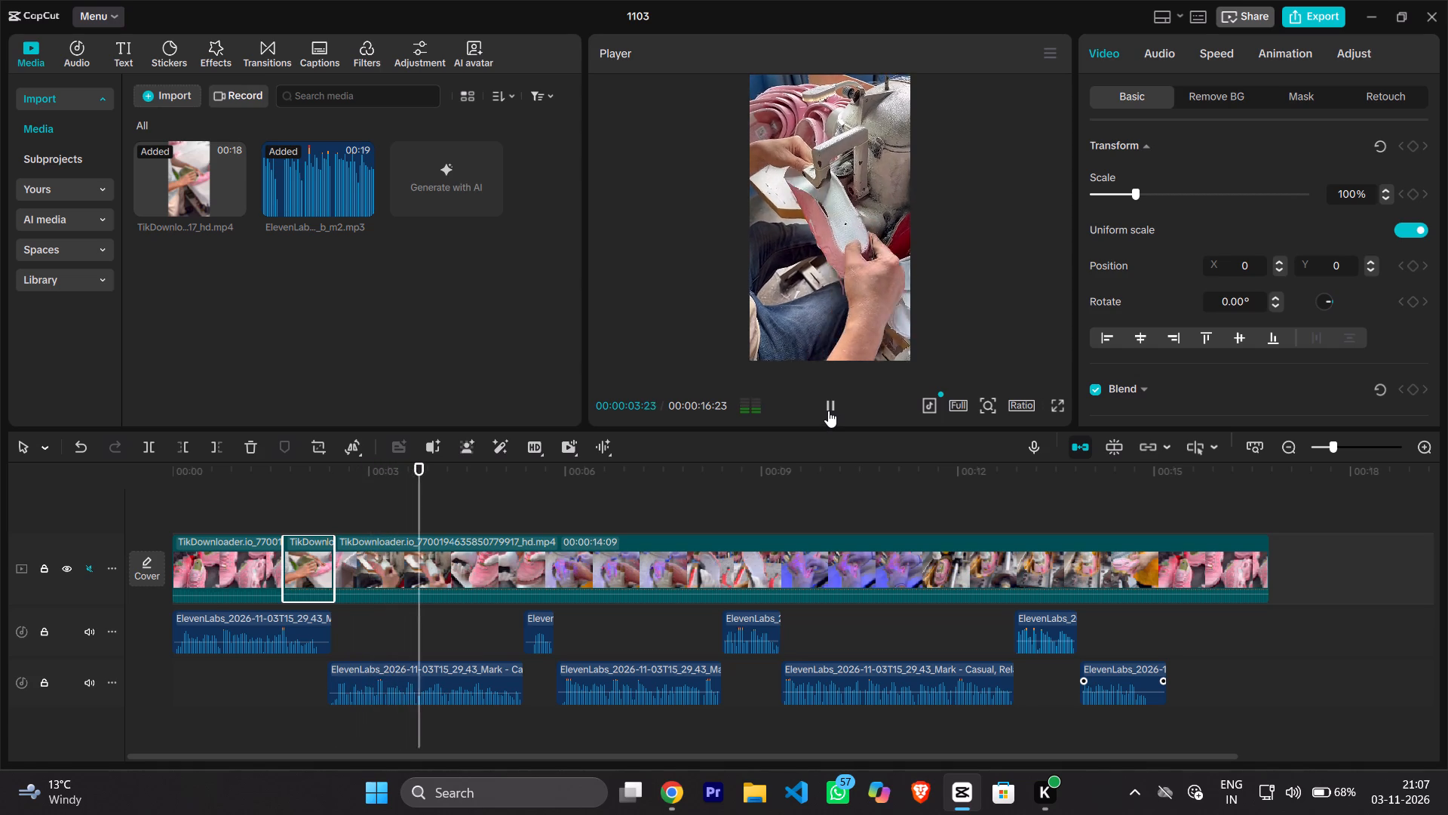
{"action": "left_click", "coordinate": [828, 411]}
{"action": "left_click", "coordinate": [828, 411]}
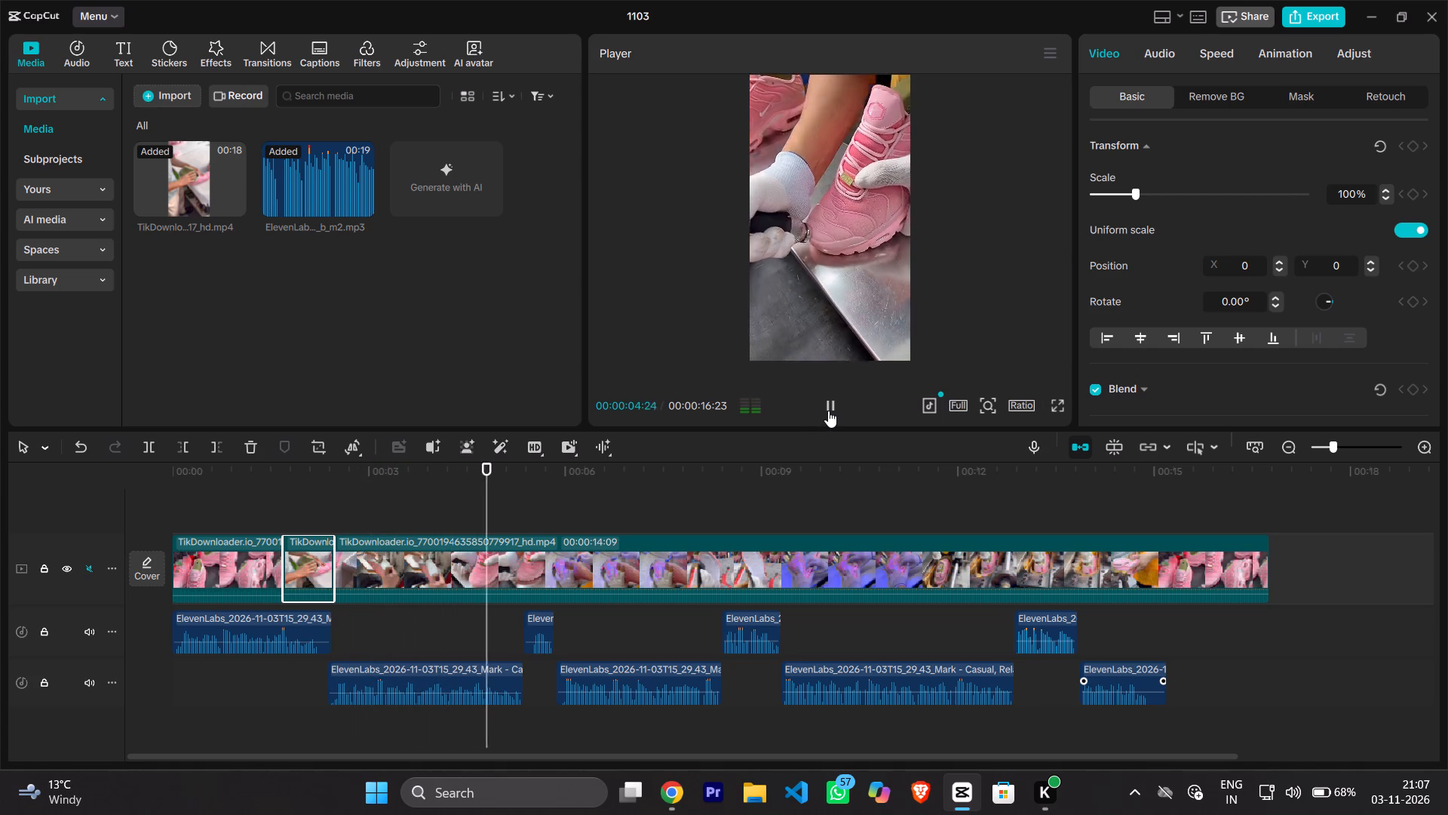
{"action": "left_click", "coordinate": [828, 411]}
{"action": "left_click", "coordinate": [828, 411]}
{"action": "left_click", "coordinate": [828, 411]}
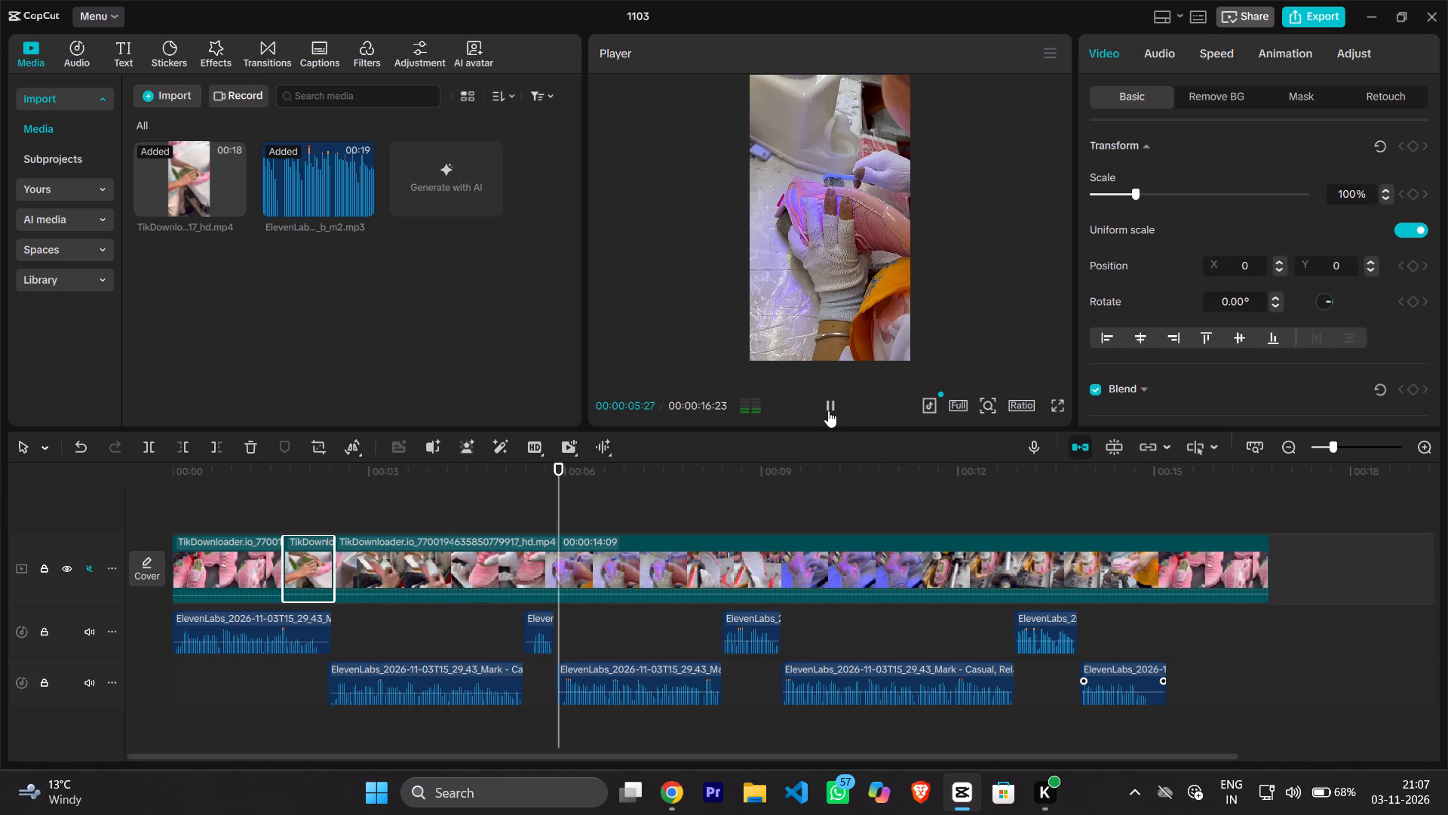
Split the third video clip at 00:00:05:10, where the second voiceover clip ends.
{"action": "left_click_drag", "start_coordinate": [563, 499], "coordinate": [549, 516]}
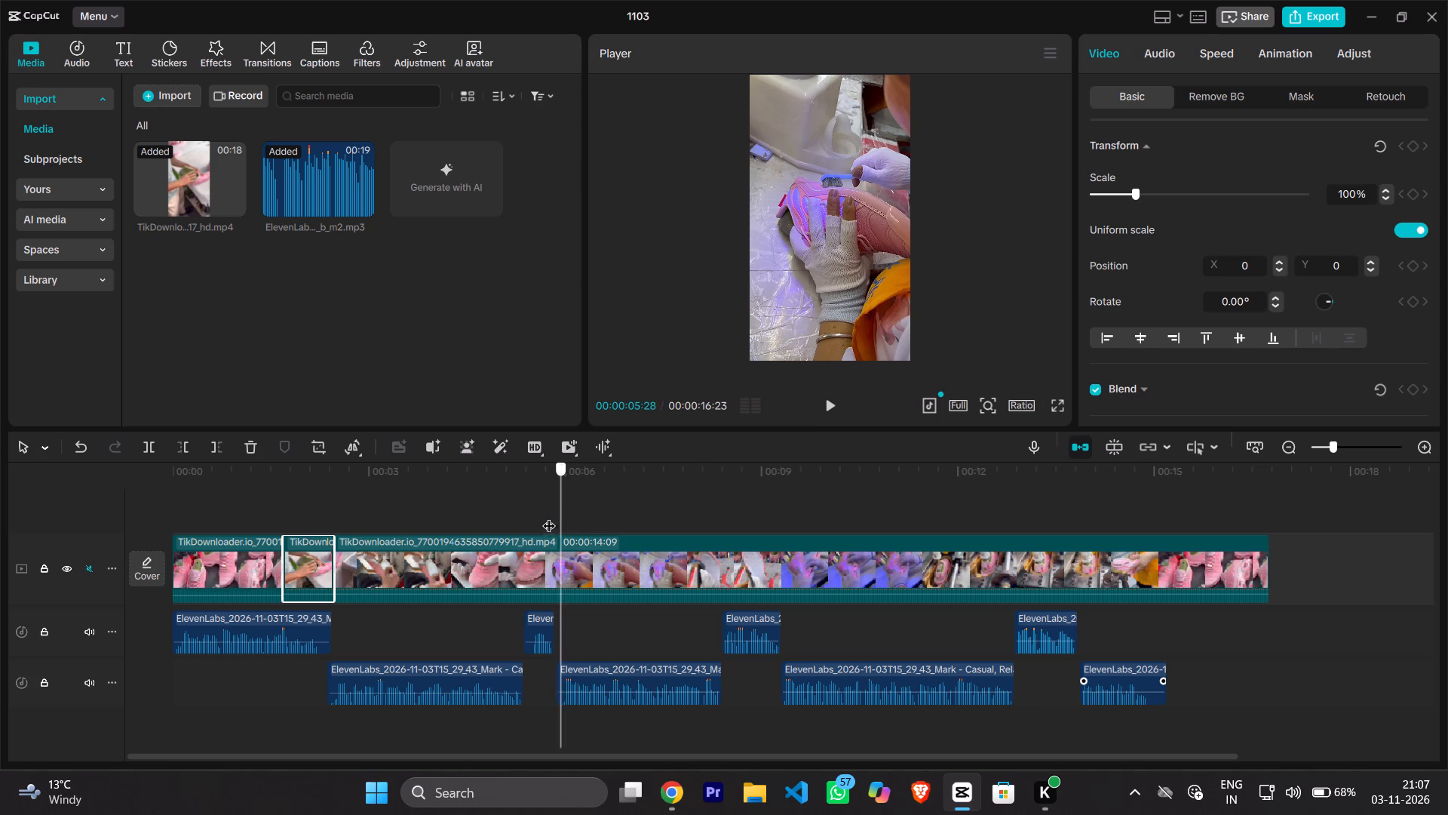
{"action": "left_click_drag", "start_coordinate": [549, 516], "coordinate": [519, 531]}
{"action": "left_click", "coordinate": [519, 526]}
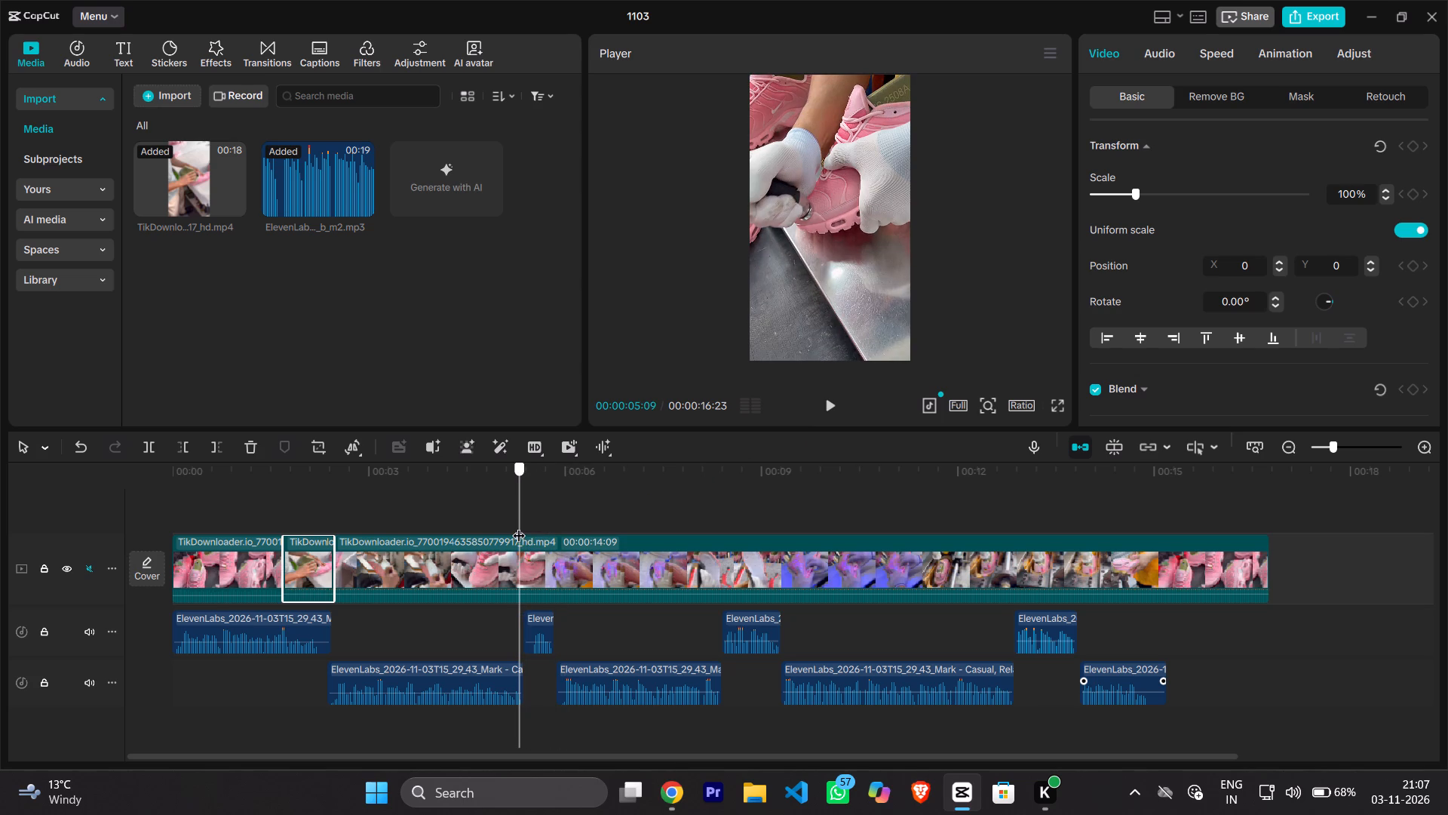
{"action": "left_click", "coordinate": [528, 561]}
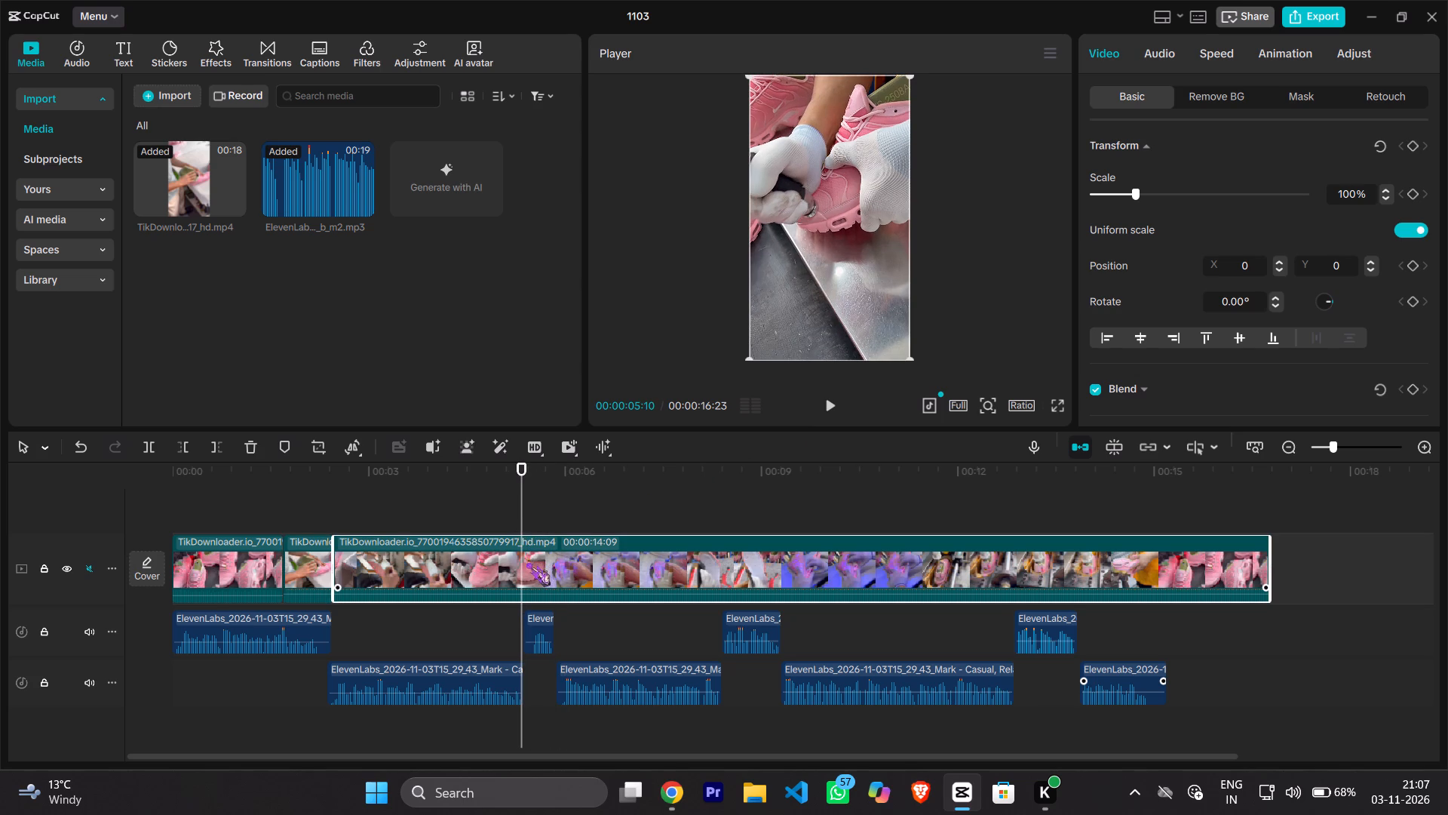
{"action": "key", "text": "ctrl+b"}
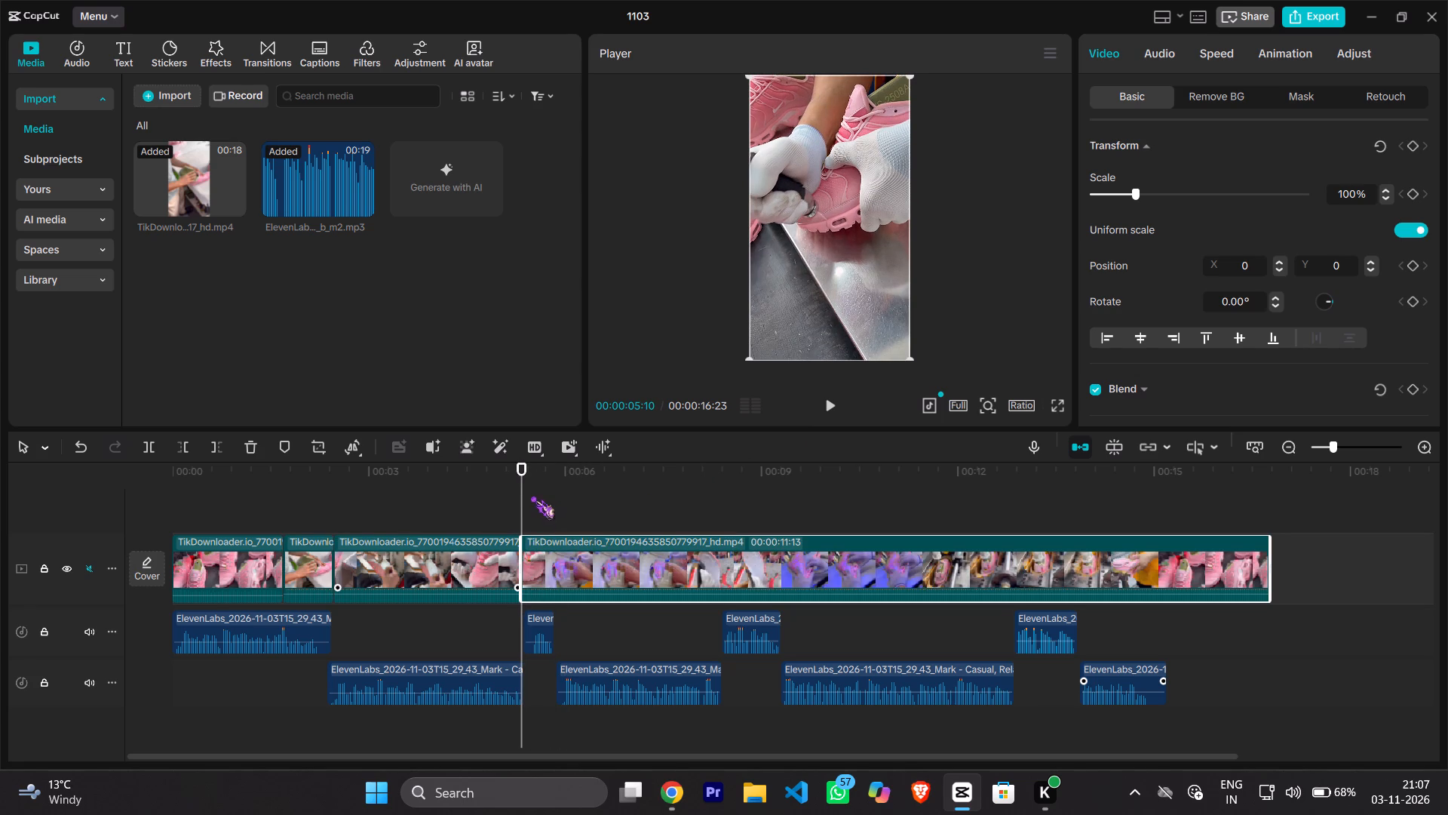
Play from 00:00:05:10 twice in short stretches, checking the shots in the last video clip against the third and fourth voiceover clips.
{"action": "left_click", "coordinate": [825, 404]}
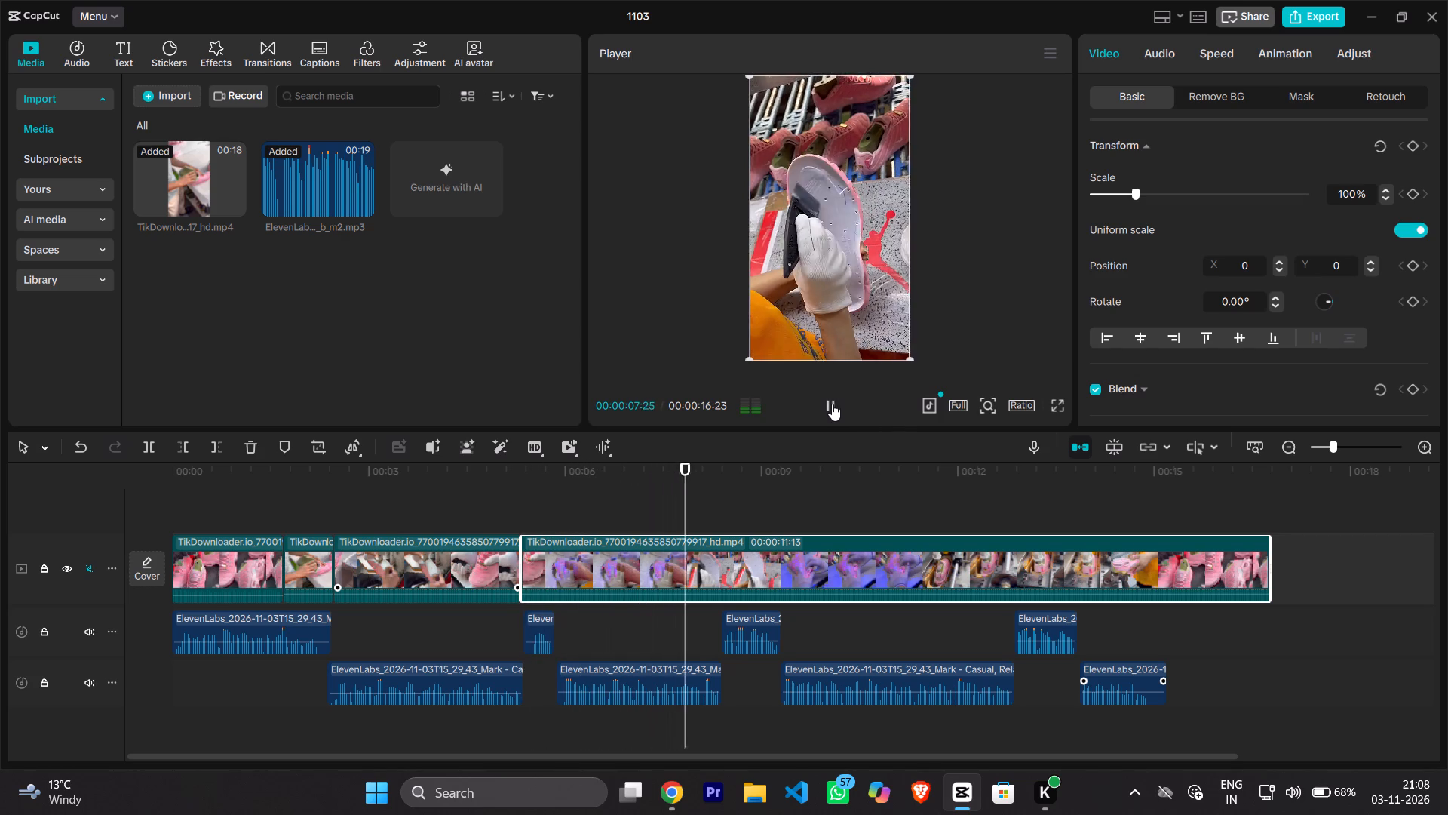
{"action": "left_click", "coordinate": [832, 404]}
{"action": "left_click", "coordinate": [832, 404]}
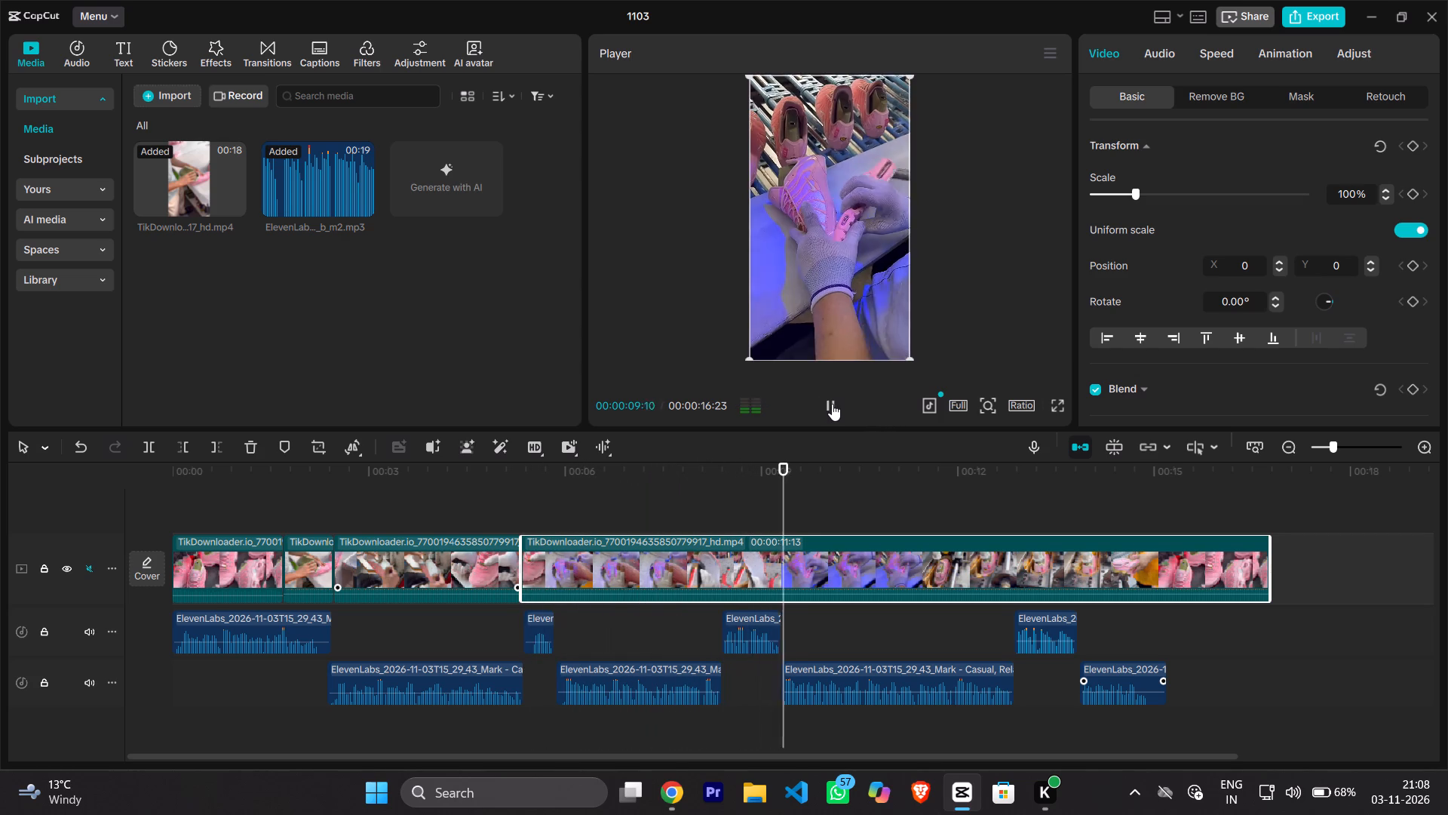
{"action": "left_click", "coordinate": [832, 404]}
{"action": "left_click_drag", "start_coordinate": [813, 469], "coordinate": [570, 537]}
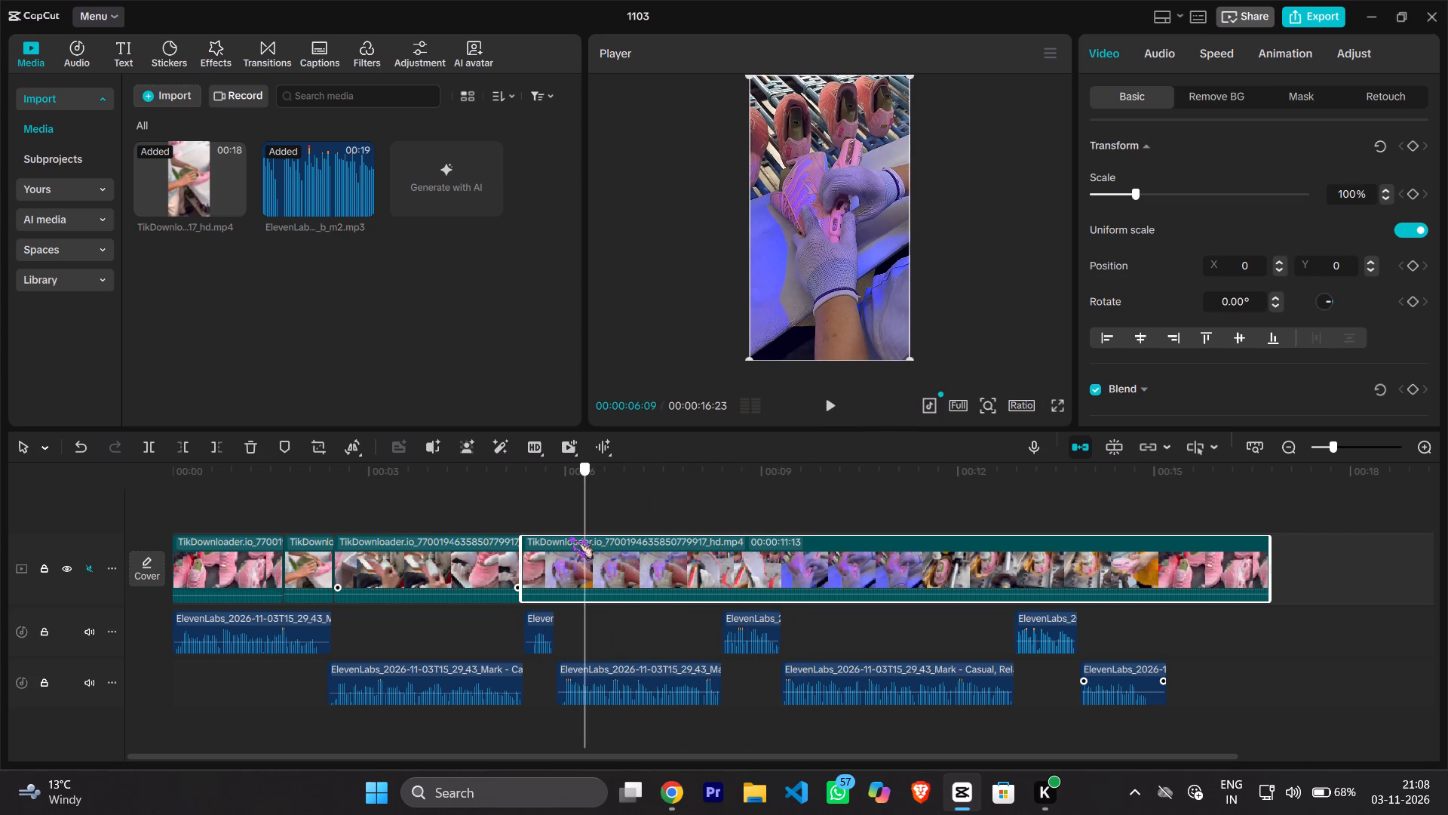
{"action": "left_click_drag", "start_coordinate": [570, 537], "coordinate": [523, 551]}
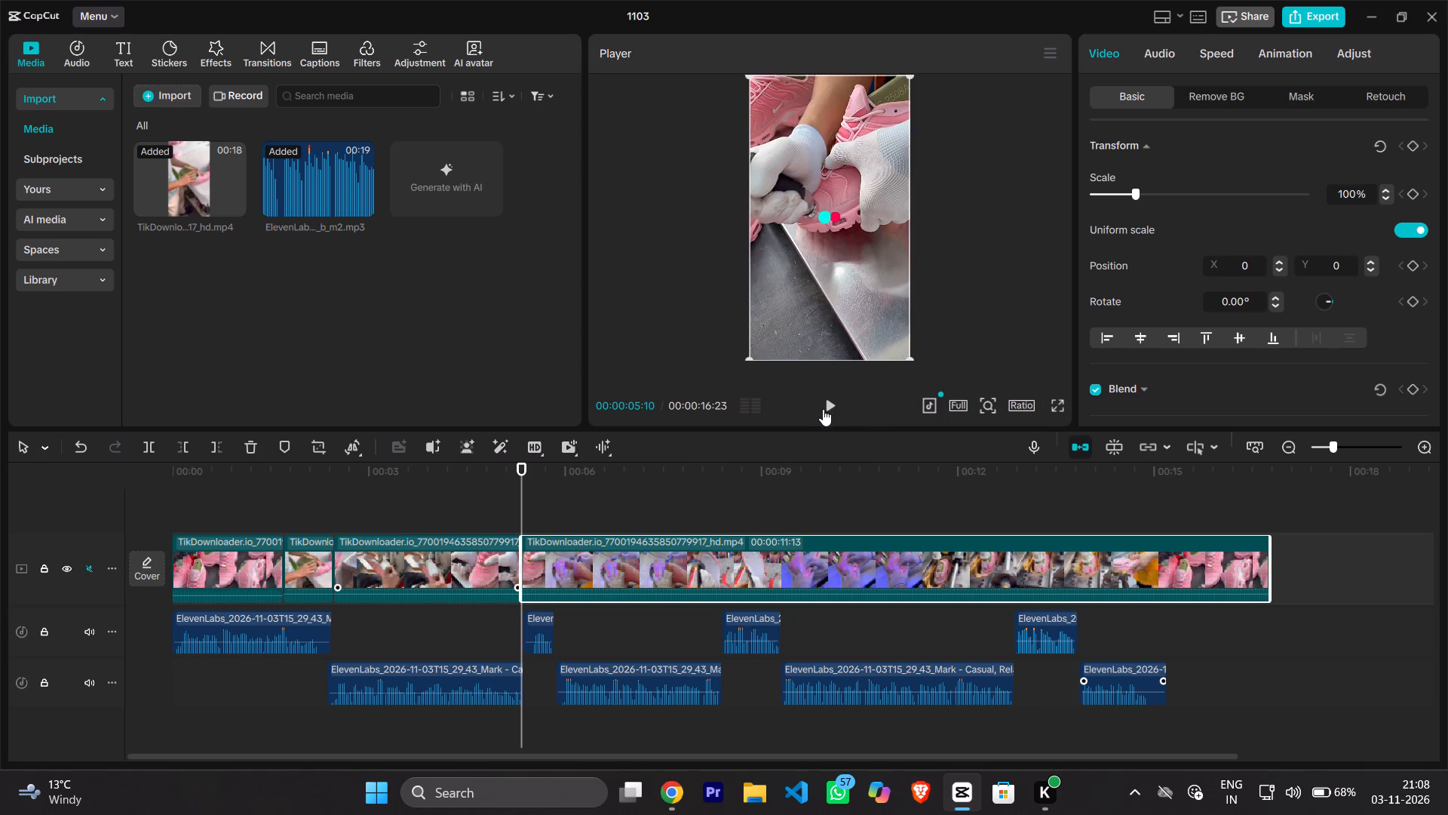
{"action": "left_click", "coordinate": [832, 403]}
{"action": "left_click", "coordinate": [832, 402]}
{"action": "left_click", "coordinate": [832, 402]}
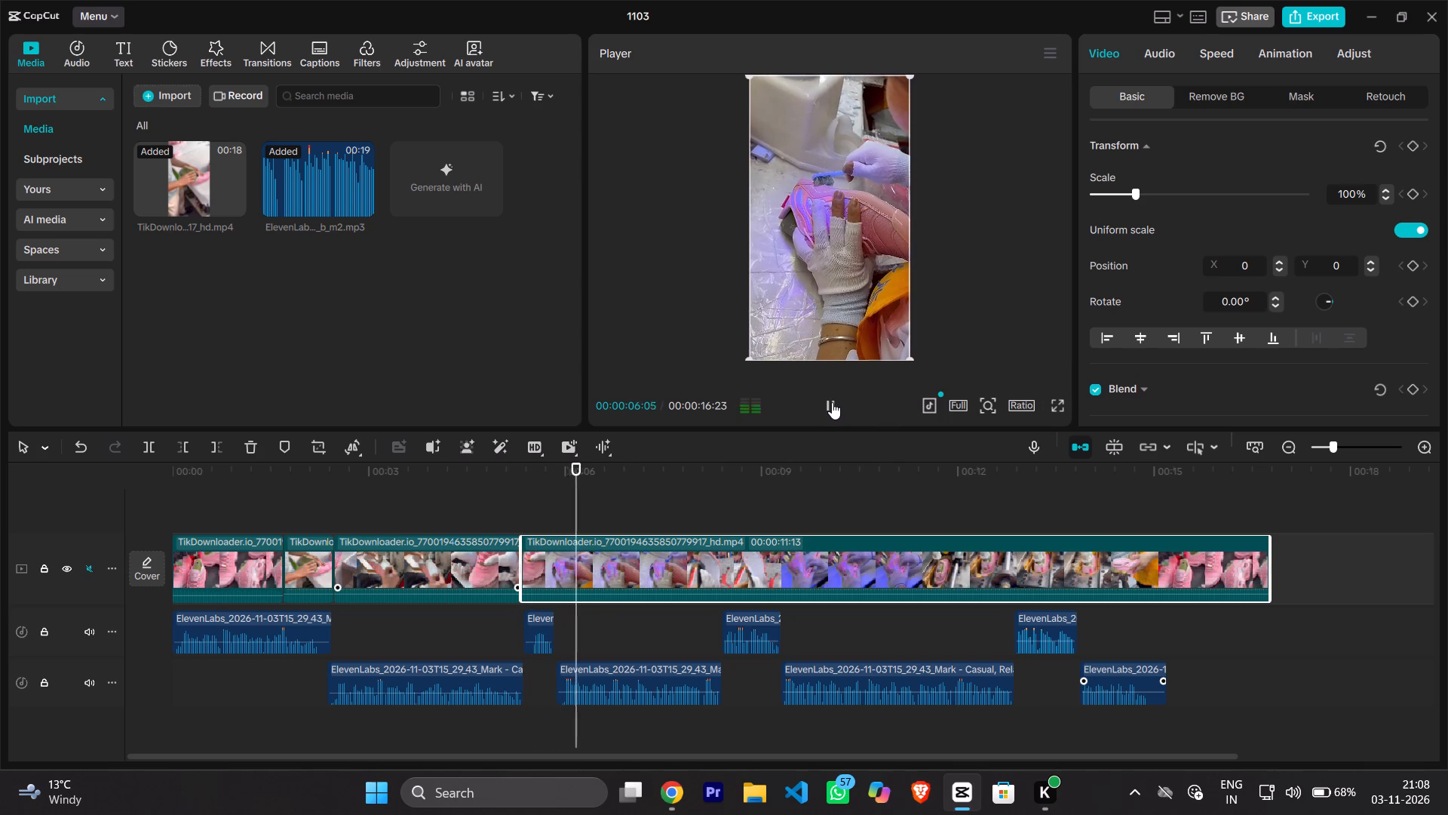
{"action": "left_click", "coordinate": [832, 402]}
{"action": "left_click", "coordinate": [832, 401]}
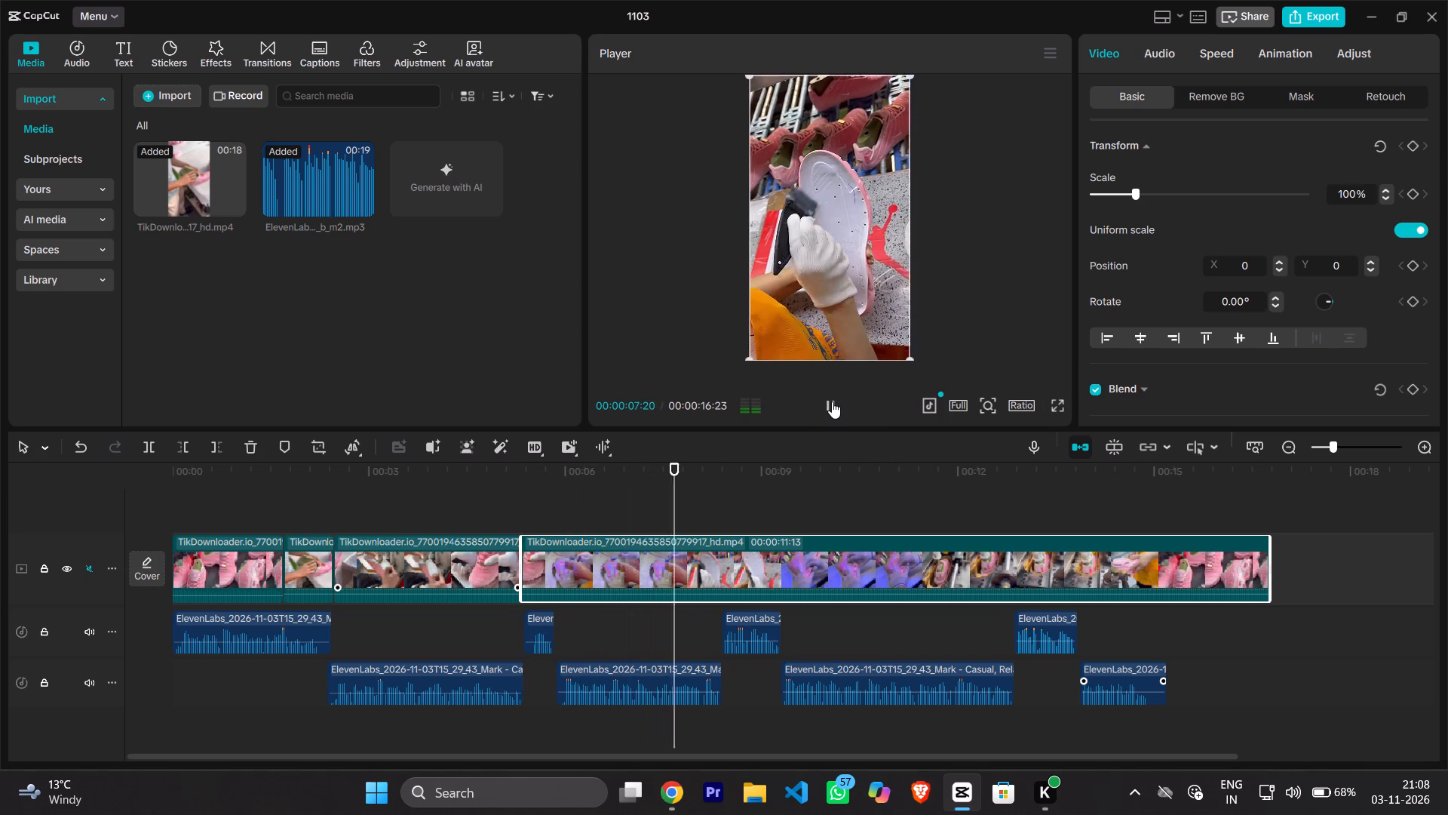
{"action": "left_click", "coordinate": [832, 401]}
Replay from 00:00:07:11 and split the fourth video clip at 00:00:07:25, in the insole shot.
{"action": "left_click_drag", "start_coordinate": [710, 492], "coordinate": [709, 494]}
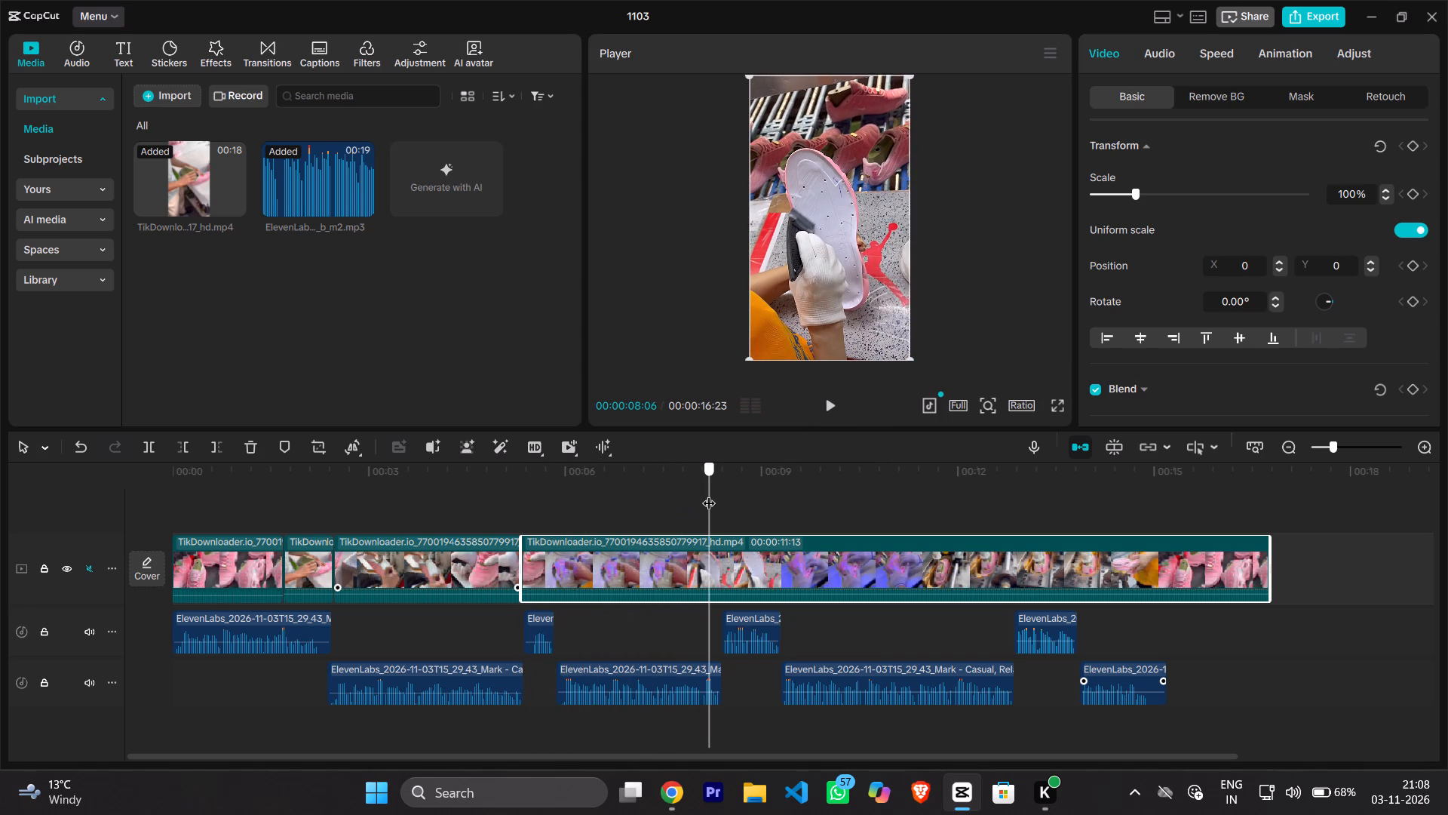
{"action": "left_click_drag", "start_coordinate": [709, 494], "coordinate": [655, 509]}
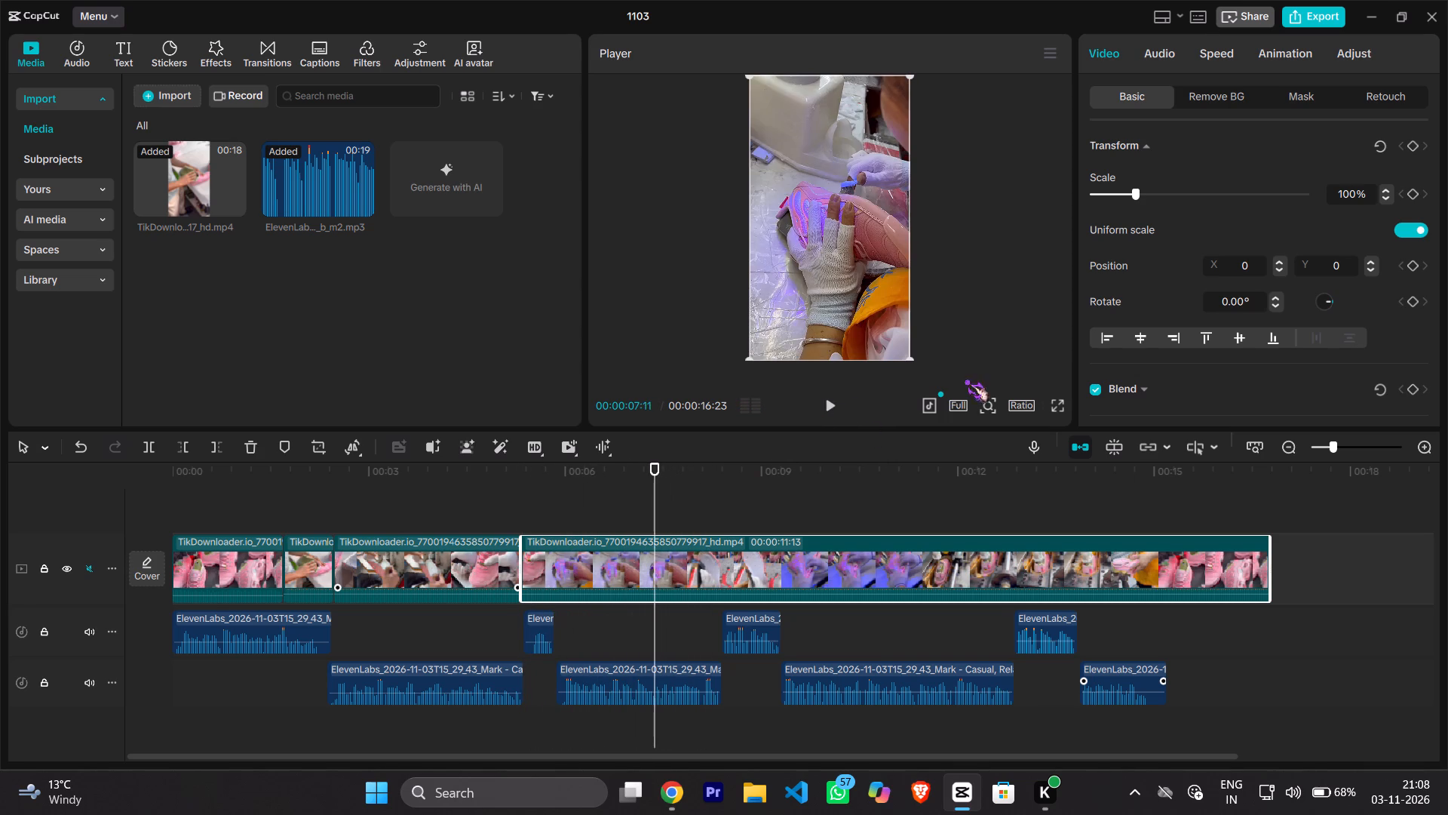
{"action": "left_click", "coordinate": [826, 397]}
{"action": "left_click", "coordinate": [826, 397]}
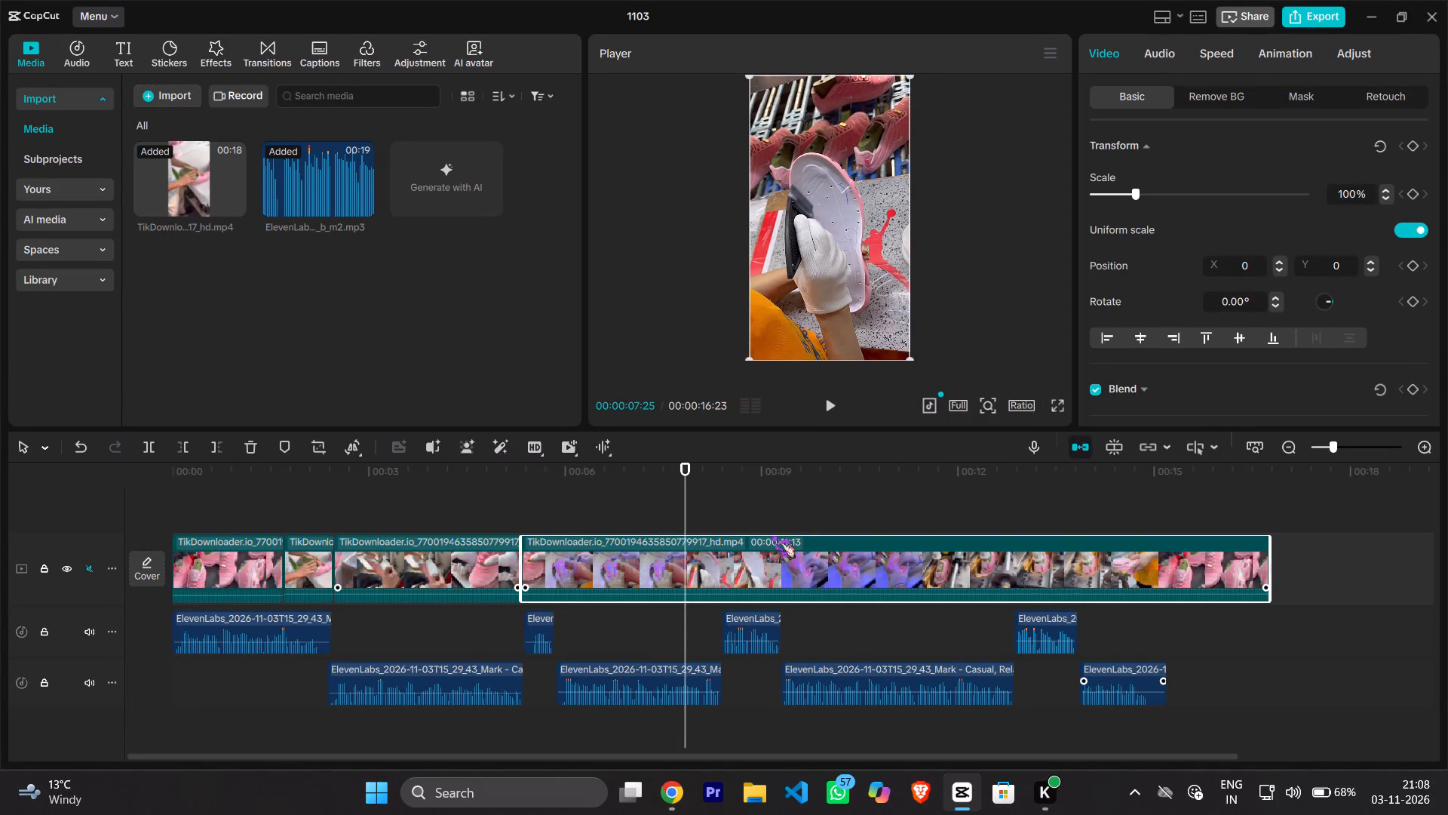
{"action": "key", "text": "ctrl+b"}
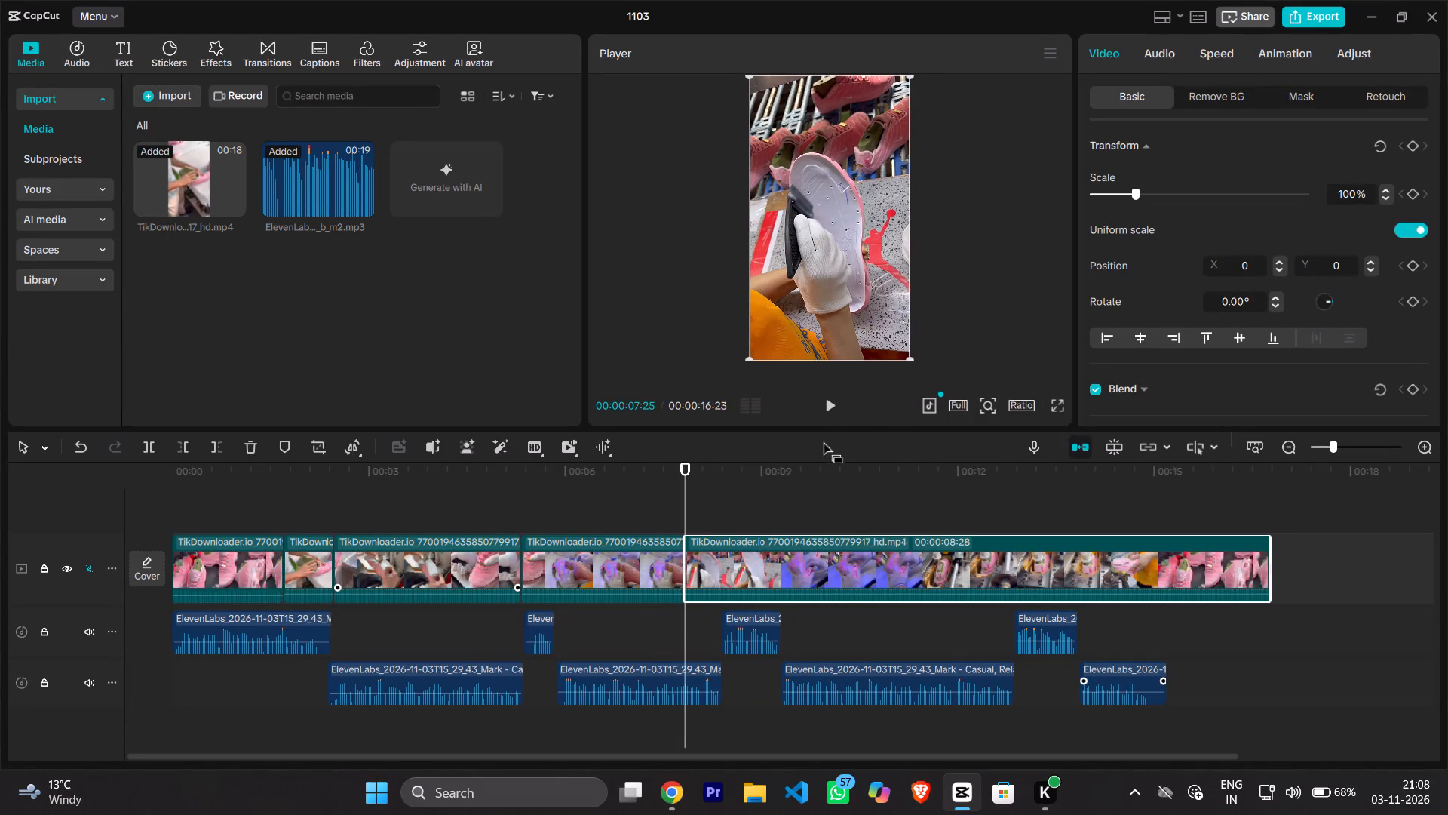
Play past the insole shot and split the last video clip at 00:00:09:14, in the blue-lit gluing shot.
{"action": "left_click", "coordinate": [836, 407]}
{"action": "left_click", "coordinate": [835, 404]}
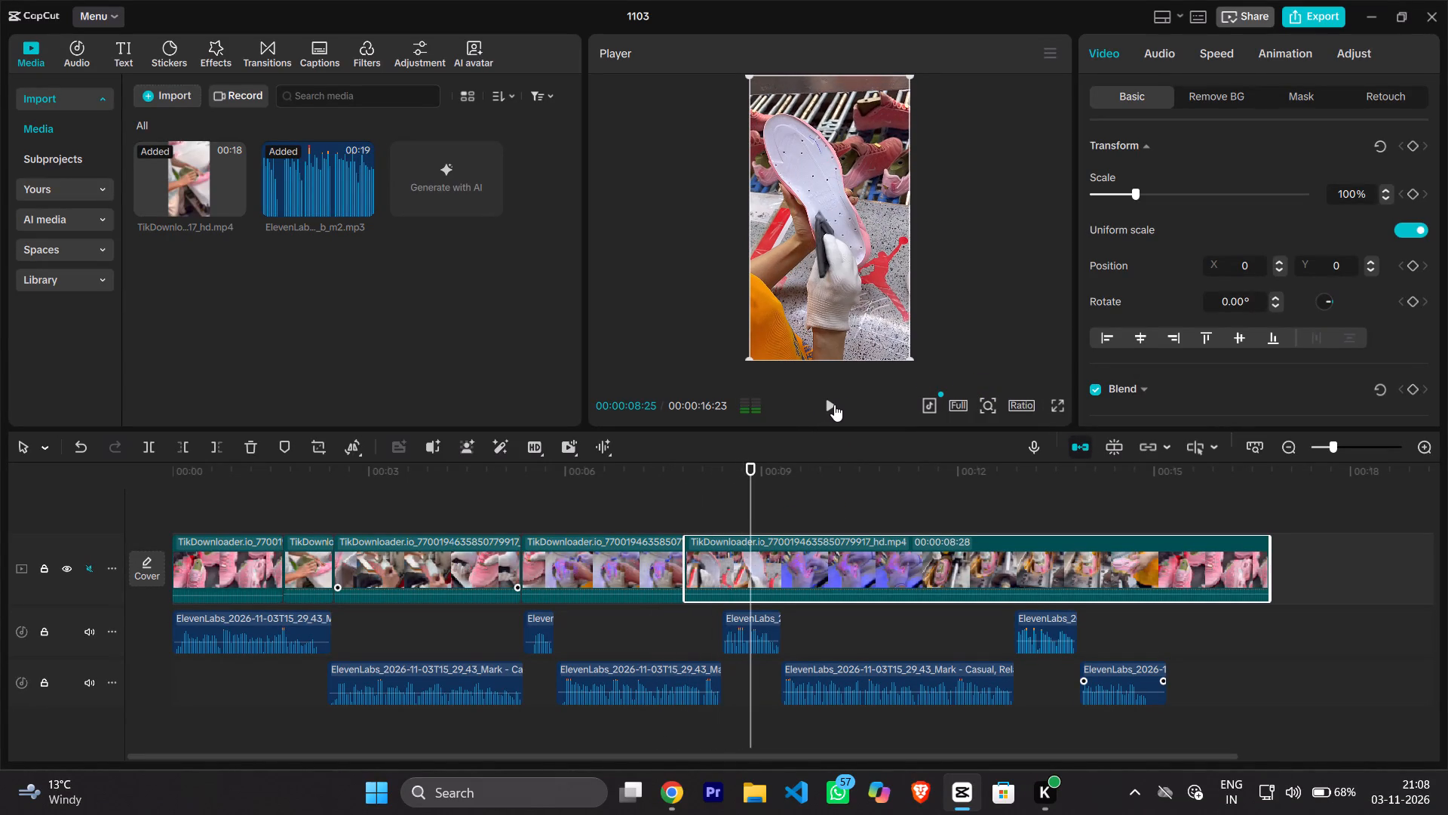
{"action": "left_click_drag", "start_coordinate": [750, 494], "coordinate": [760, 492]}
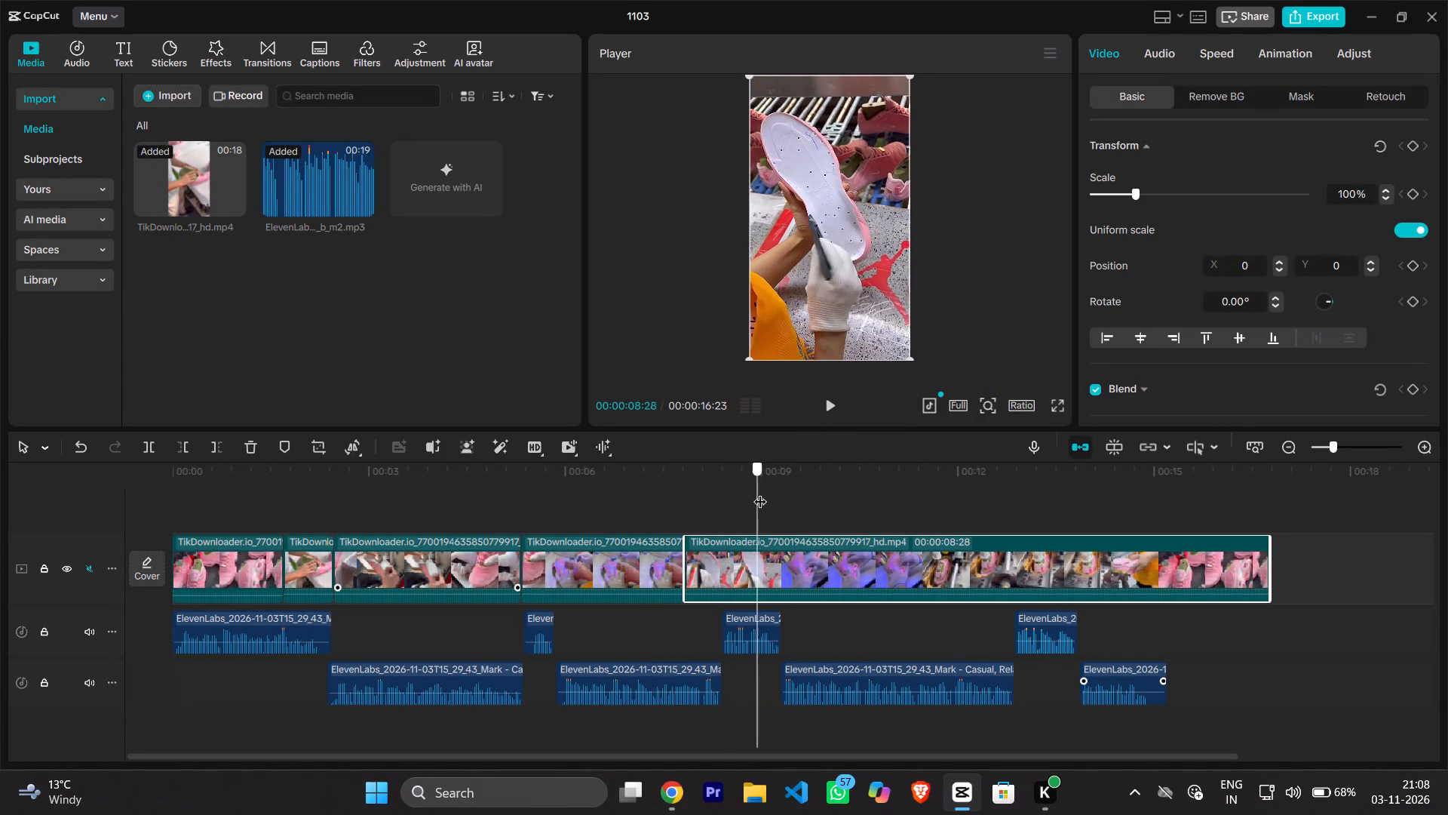
{"action": "left_click_drag", "start_coordinate": [760, 492], "coordinate": [798, 509]}
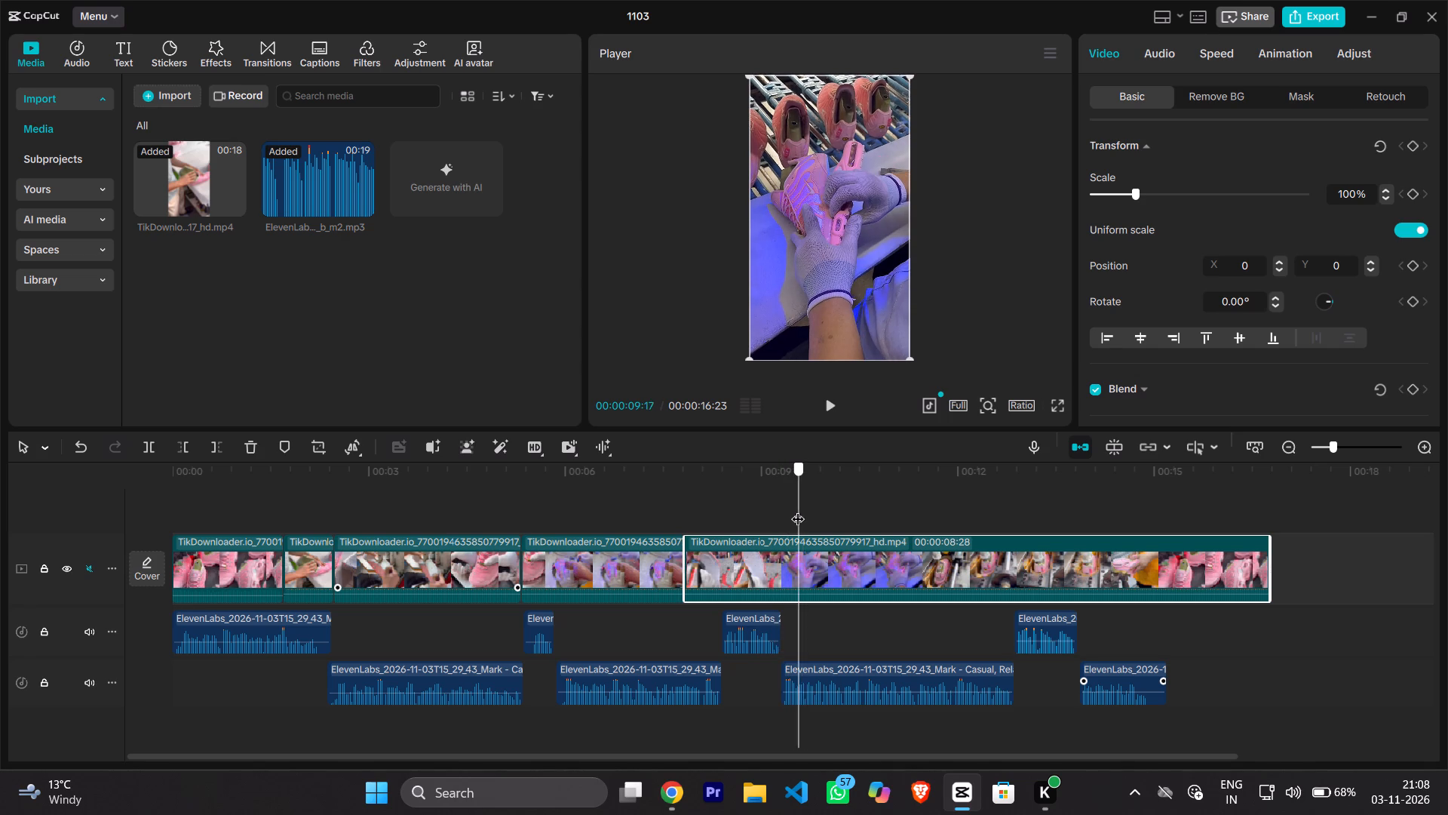
{"action": "left_click_drag", "start_coordinate": [798, 509], "coordinate": [792, 512]}
{"action": "key", "text": "ctrl+b"}
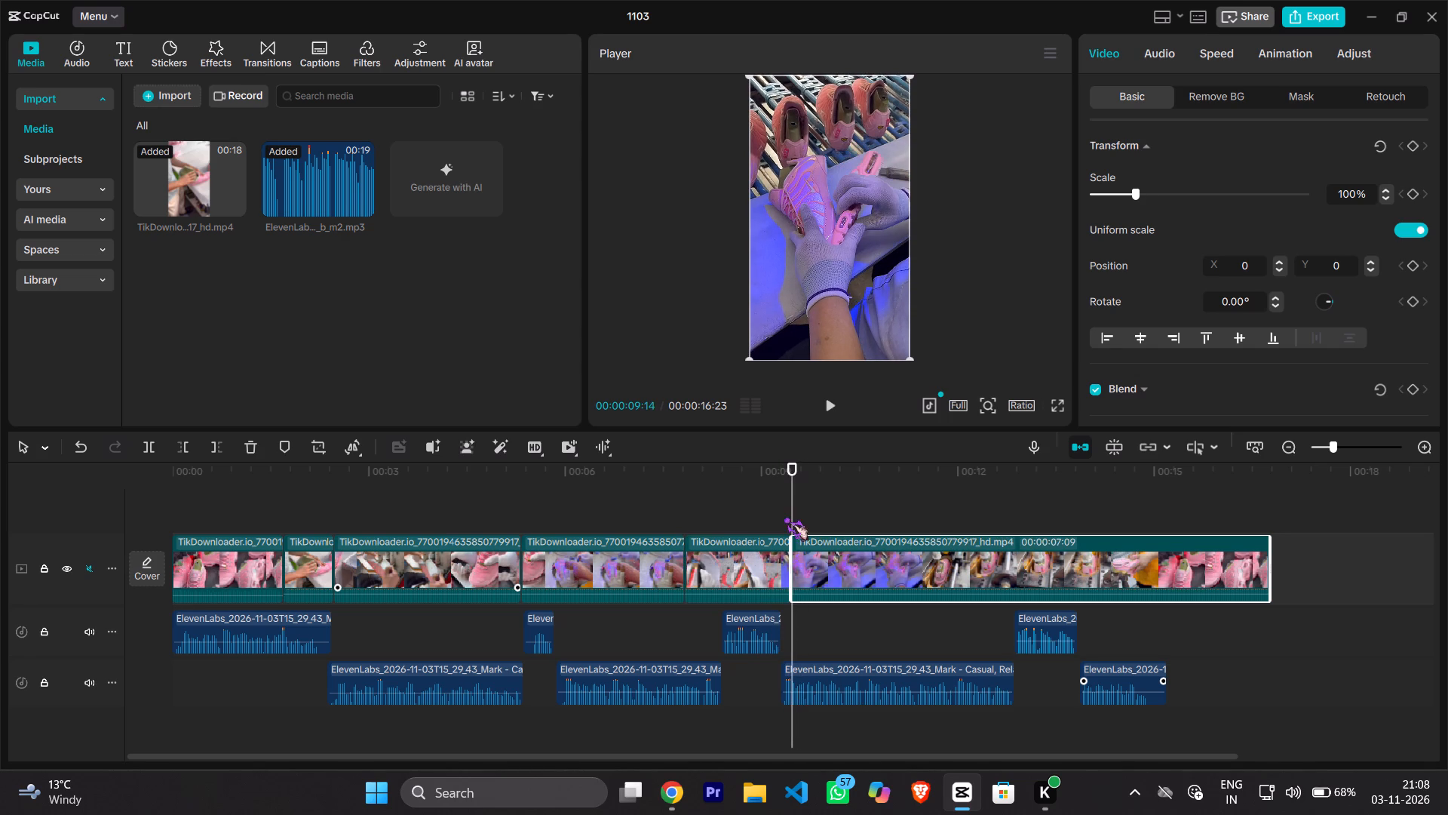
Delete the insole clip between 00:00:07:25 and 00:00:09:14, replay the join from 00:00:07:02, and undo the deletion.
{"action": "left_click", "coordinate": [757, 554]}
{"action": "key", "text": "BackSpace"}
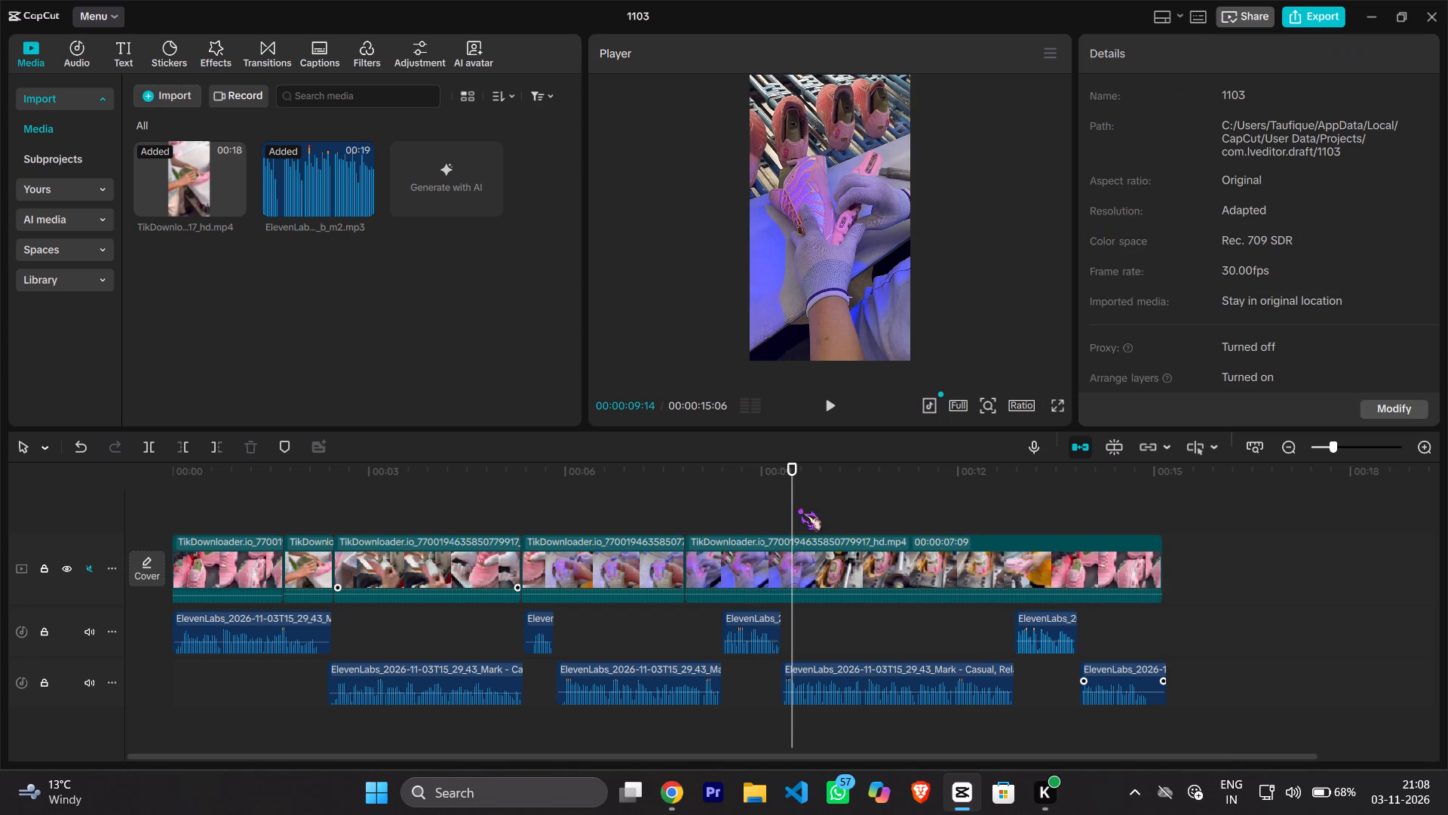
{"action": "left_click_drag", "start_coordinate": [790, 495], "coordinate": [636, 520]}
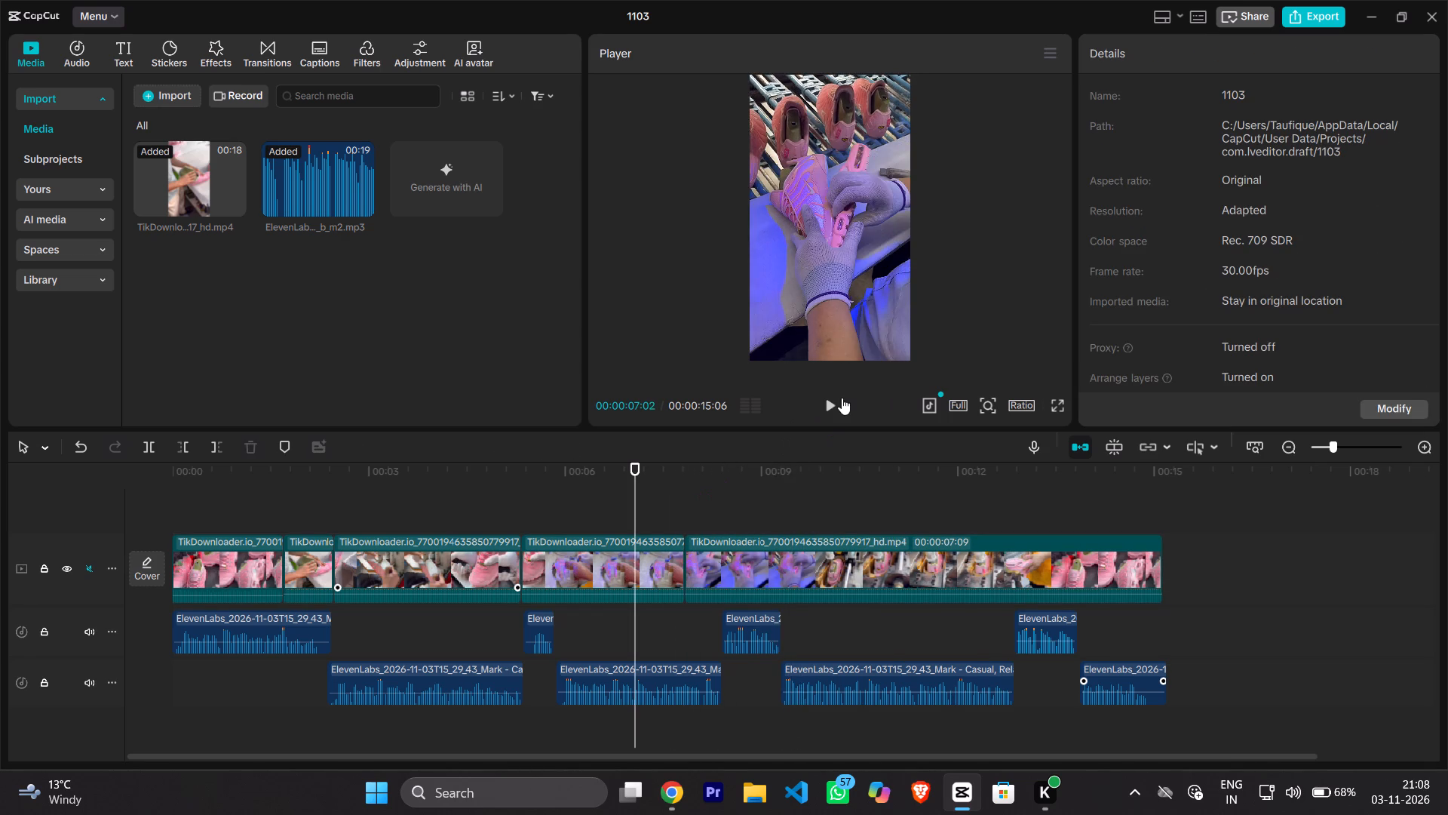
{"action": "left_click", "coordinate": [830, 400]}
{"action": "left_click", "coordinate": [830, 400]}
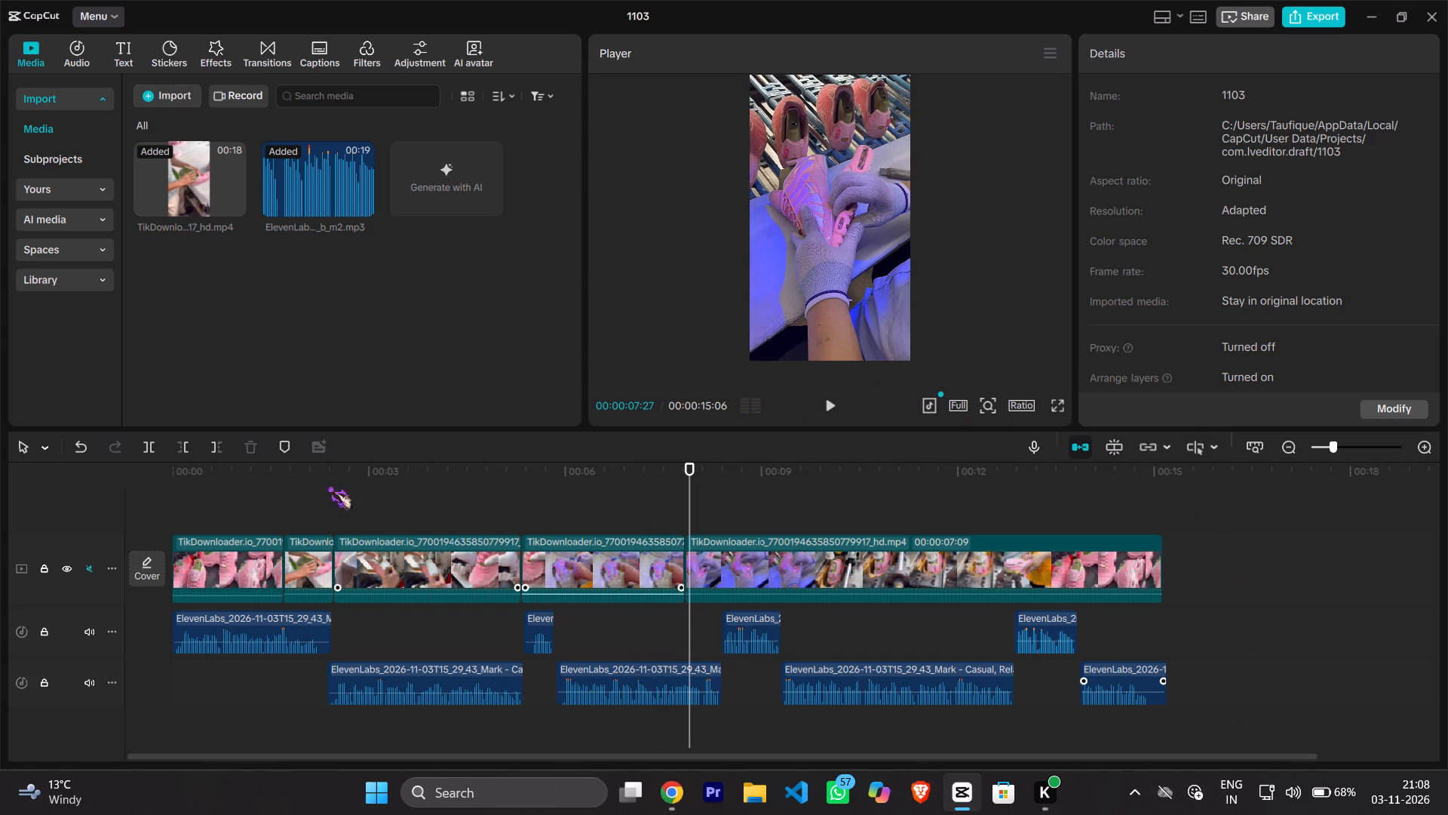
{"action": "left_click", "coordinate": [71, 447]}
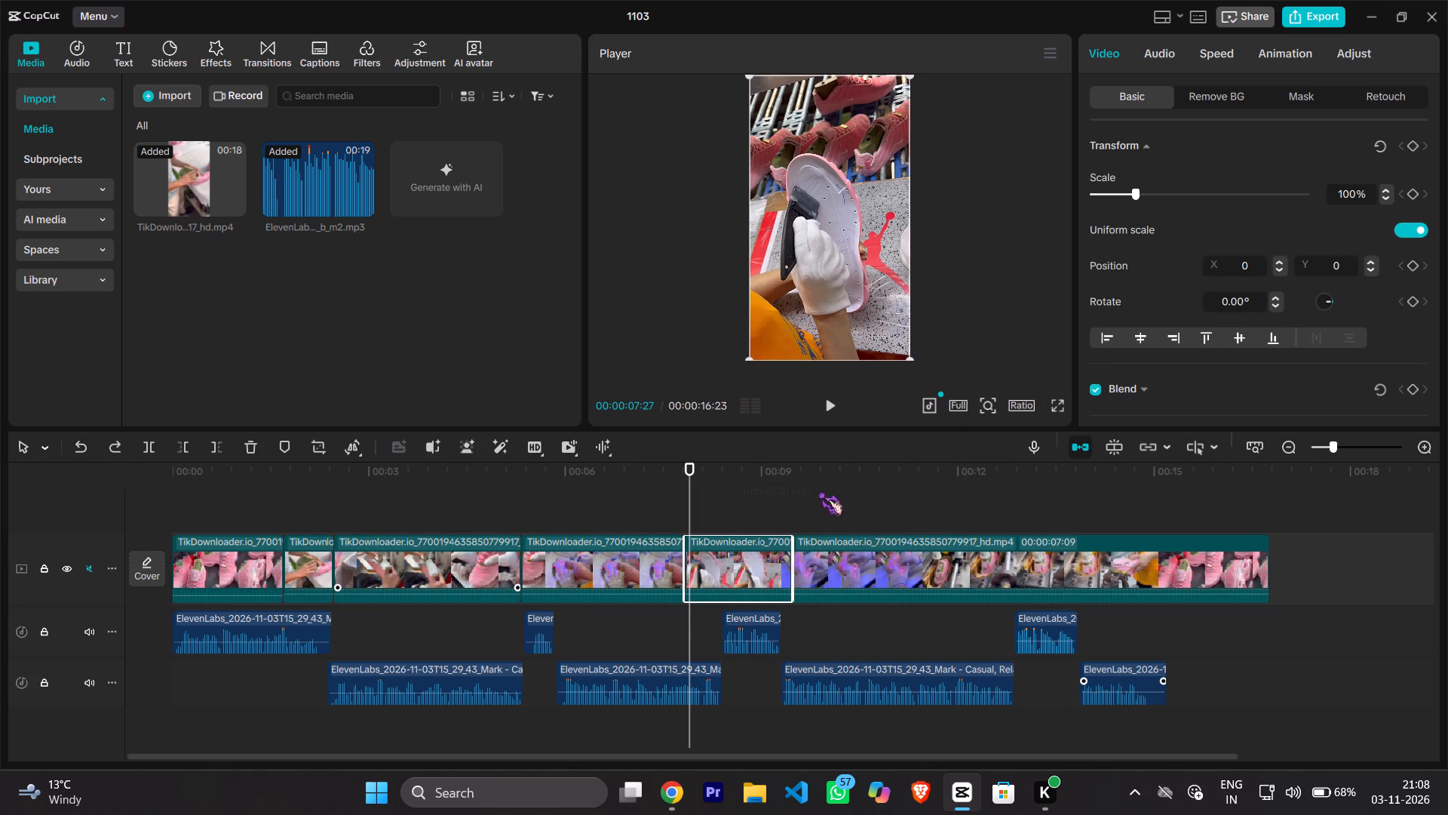
Play the insole clip from 00:00:07:27 and trim its end by about 0.9 s to 00:00:08:17.
{"action": "left_click", "coordinate": [834, 404]}
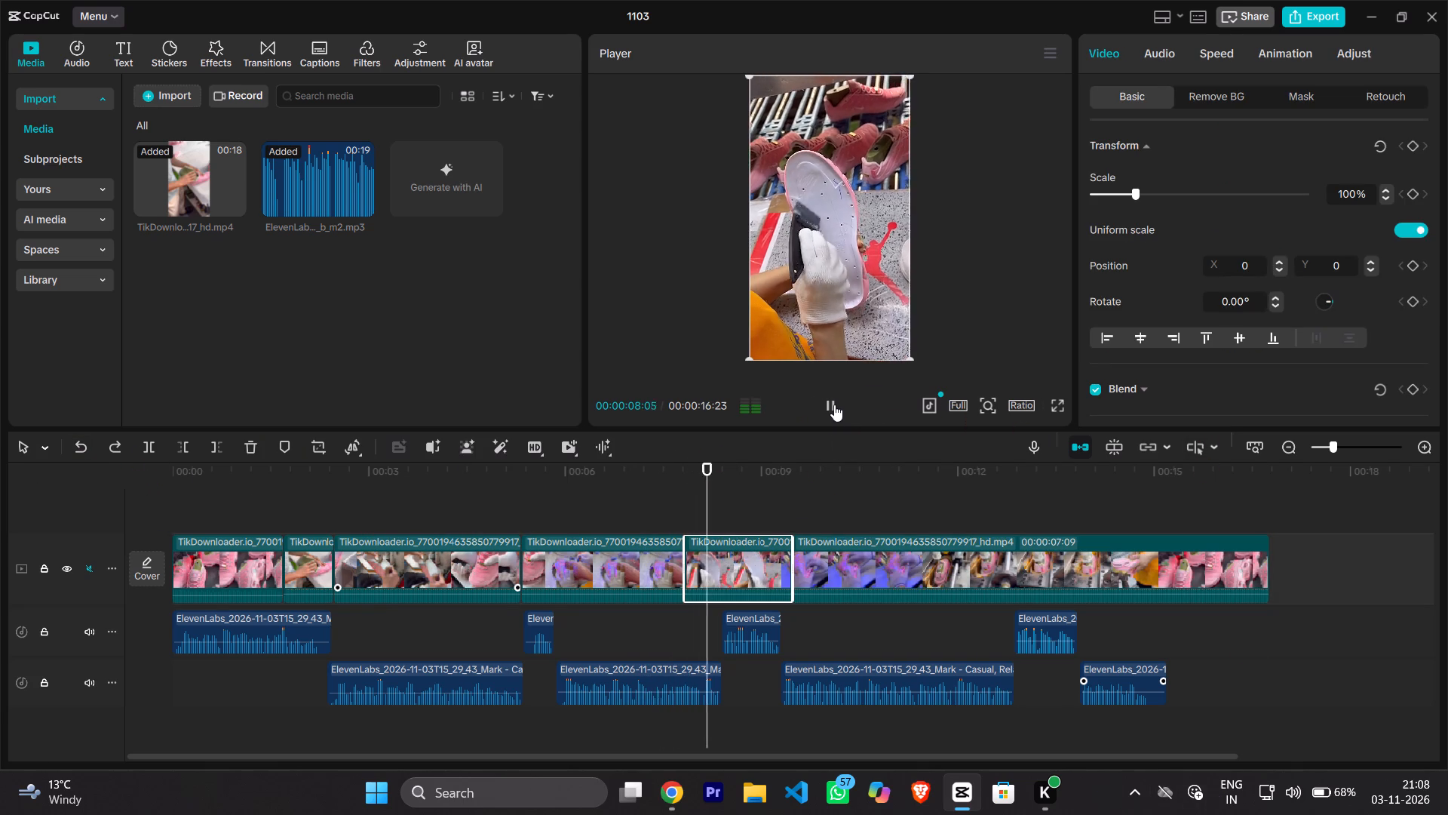
{"action": "left_click", "coordinate": [834, 404]}
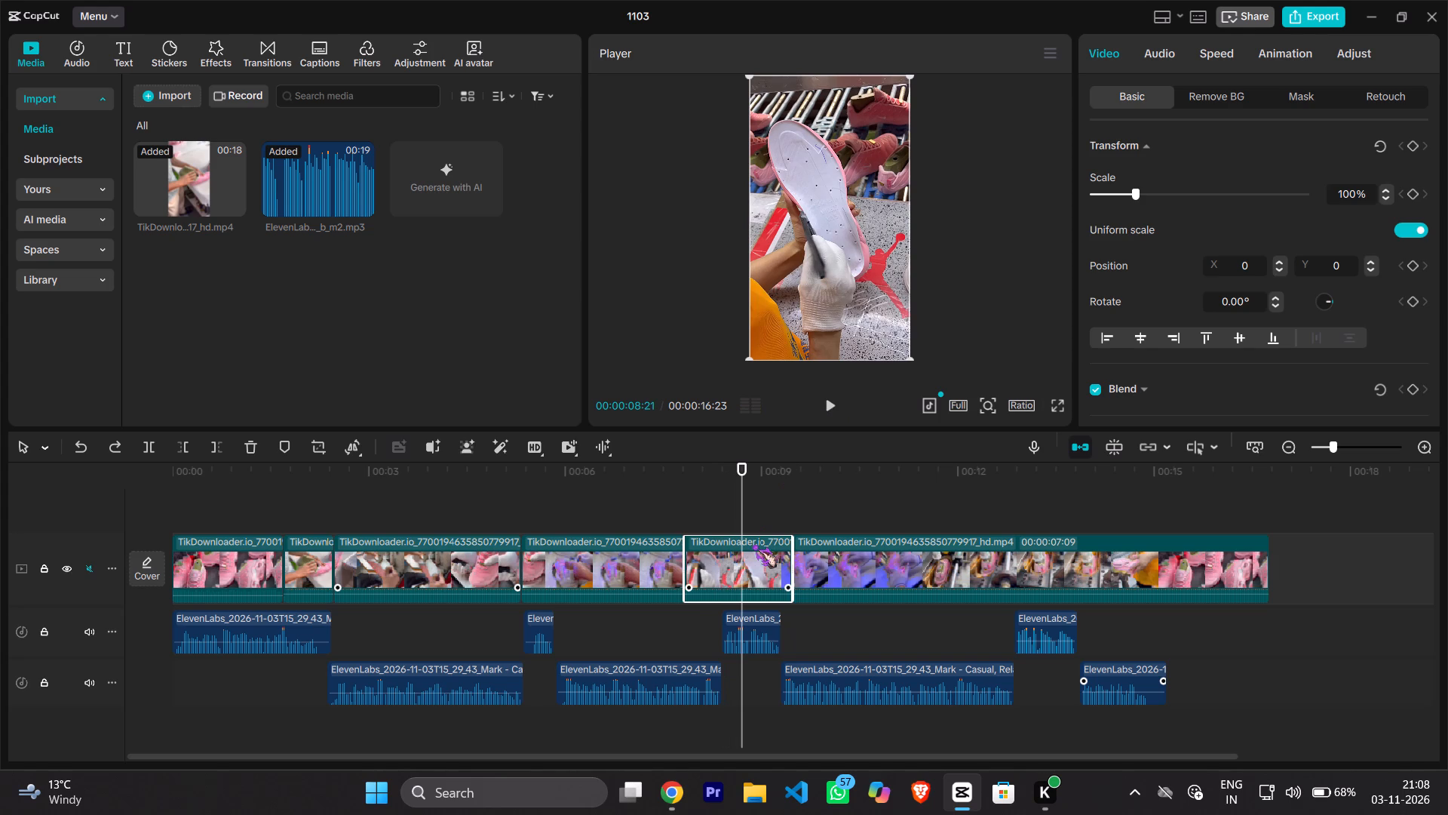
{"action": "left_click_drag", "start_coordinate": [790, 558], "coordinate": [743, 567]}
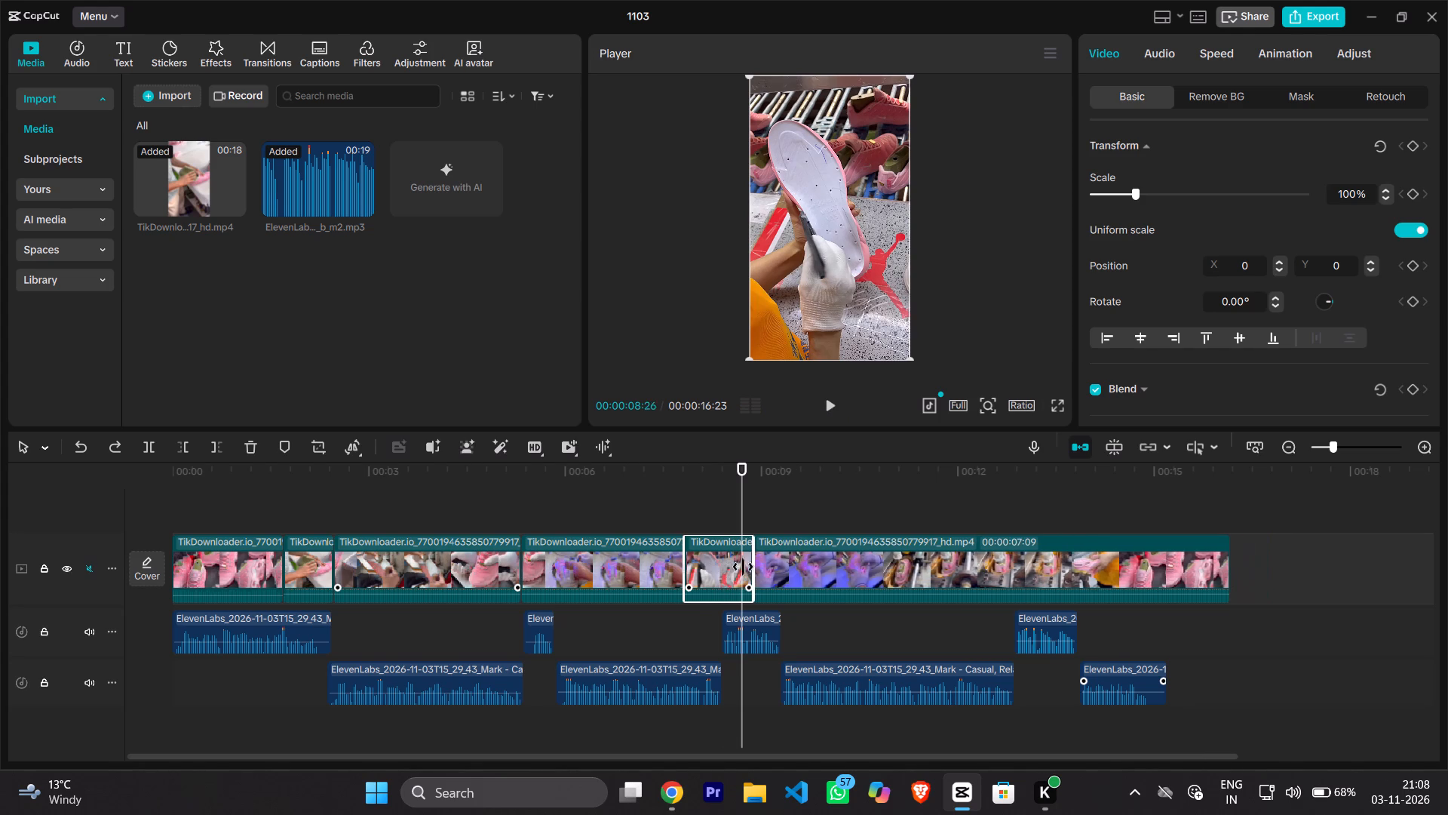
{"action": "left_click_drag", "start_coordinate": [743, 567], "coordinate": [730, 570]}
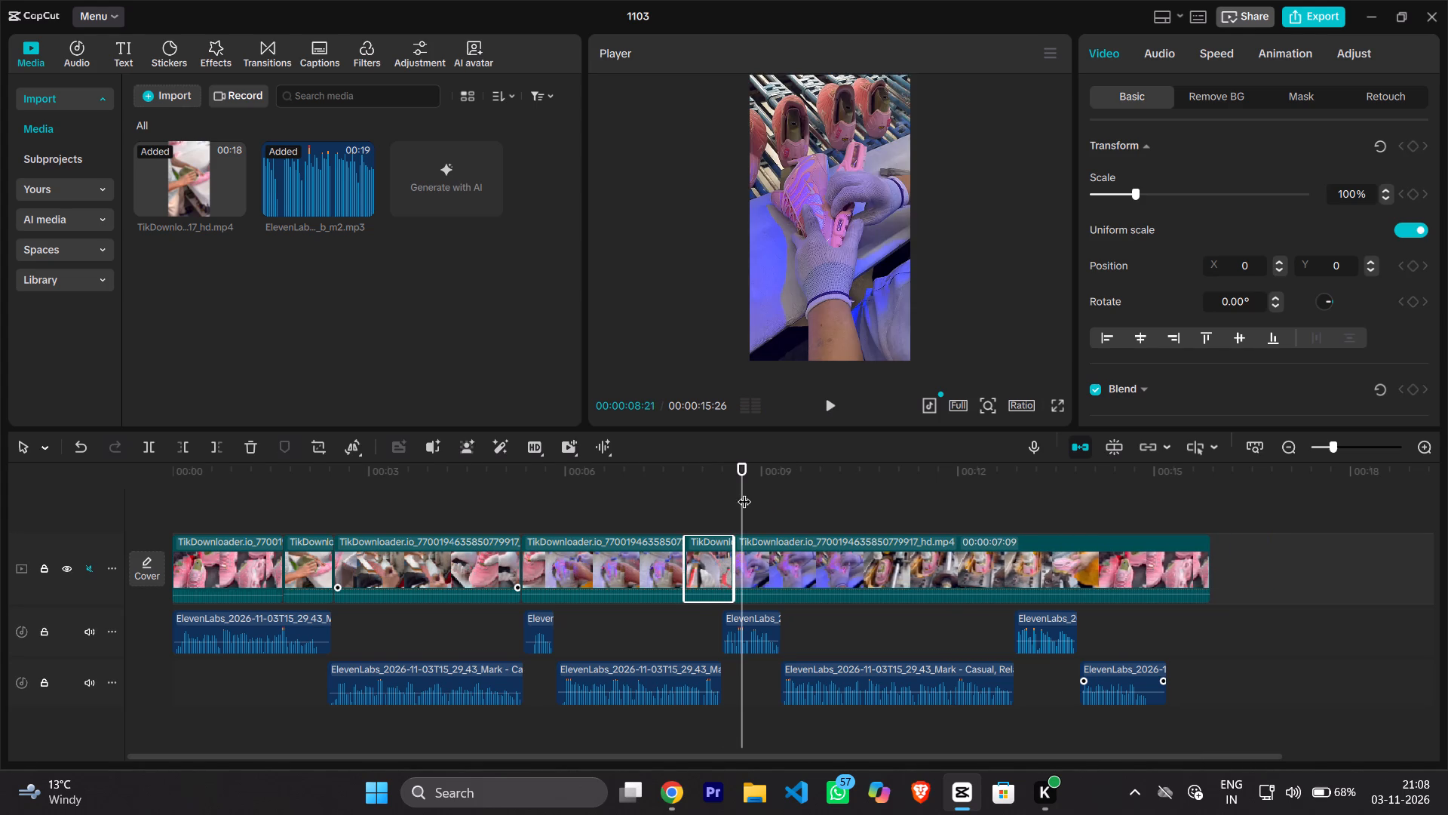
Replay the shoe-lasting to insole cuts from 00:00:07:03 and again from 00:00:04:15 to check them against the voiceover.
{"action": "left_click_drag", "start_coordinate": [744, 492], "coordinate": [637, 503]}
{"action": "left_click", "coordinate": [824, 409]}
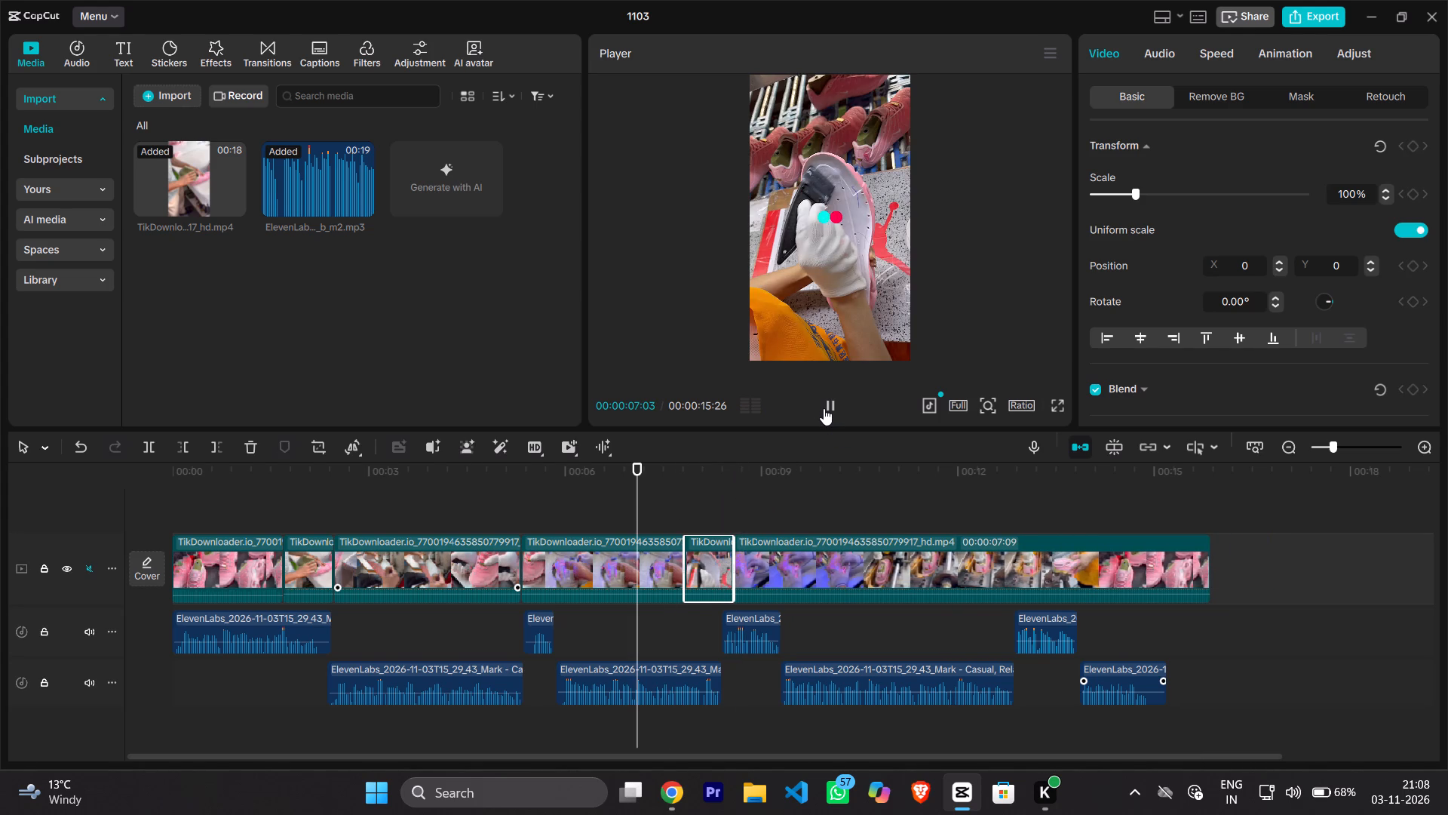
{"action": "left_click_drag", "start_coordinate": [670, 507], "coordinate": [541, 512]}
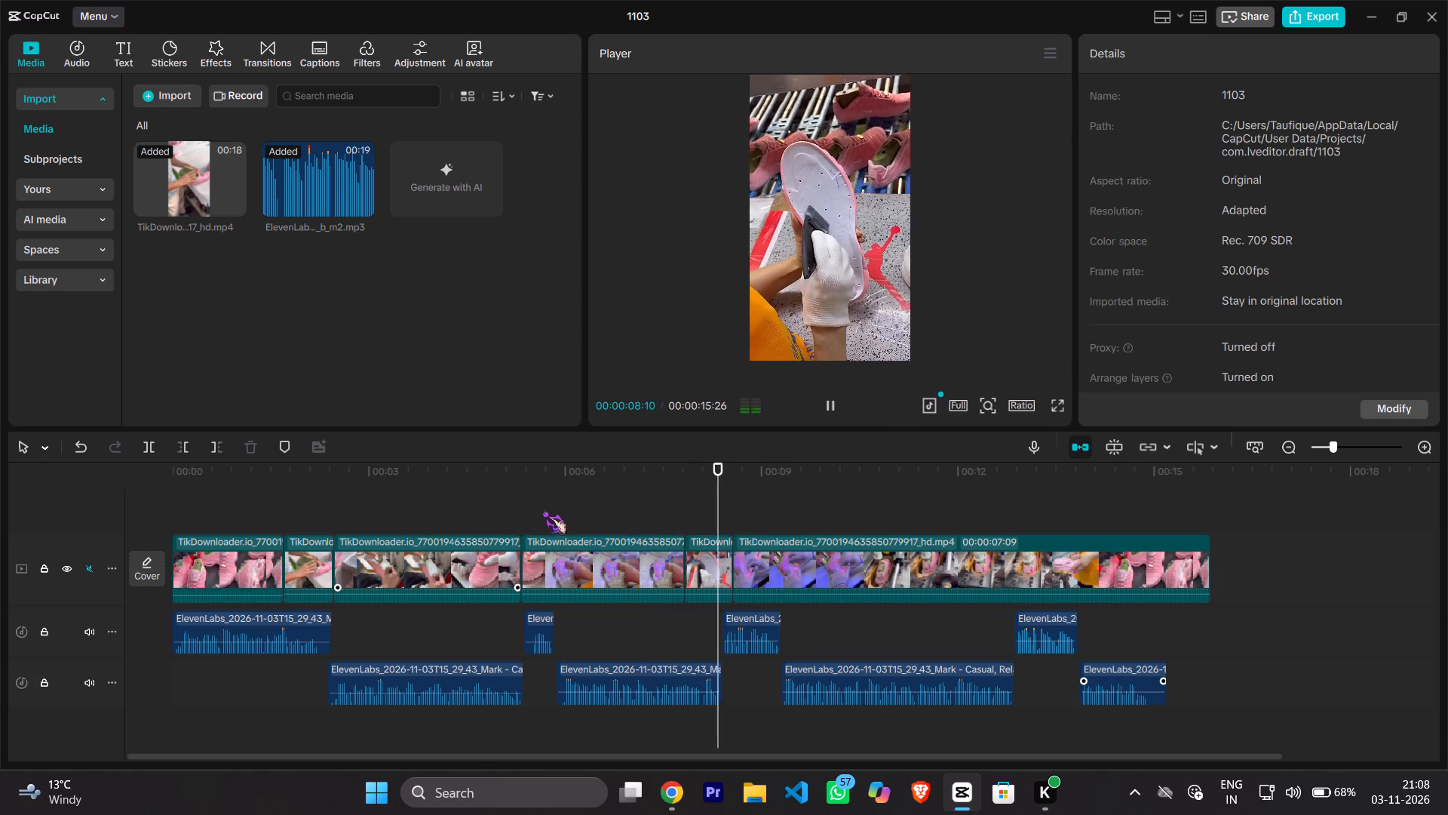
{"action": "left_click_drag", "start_coordinate": [764, 487], "coordinate": [467, 493]}
{"action": "left_click", "coordinate": [834, 403]}
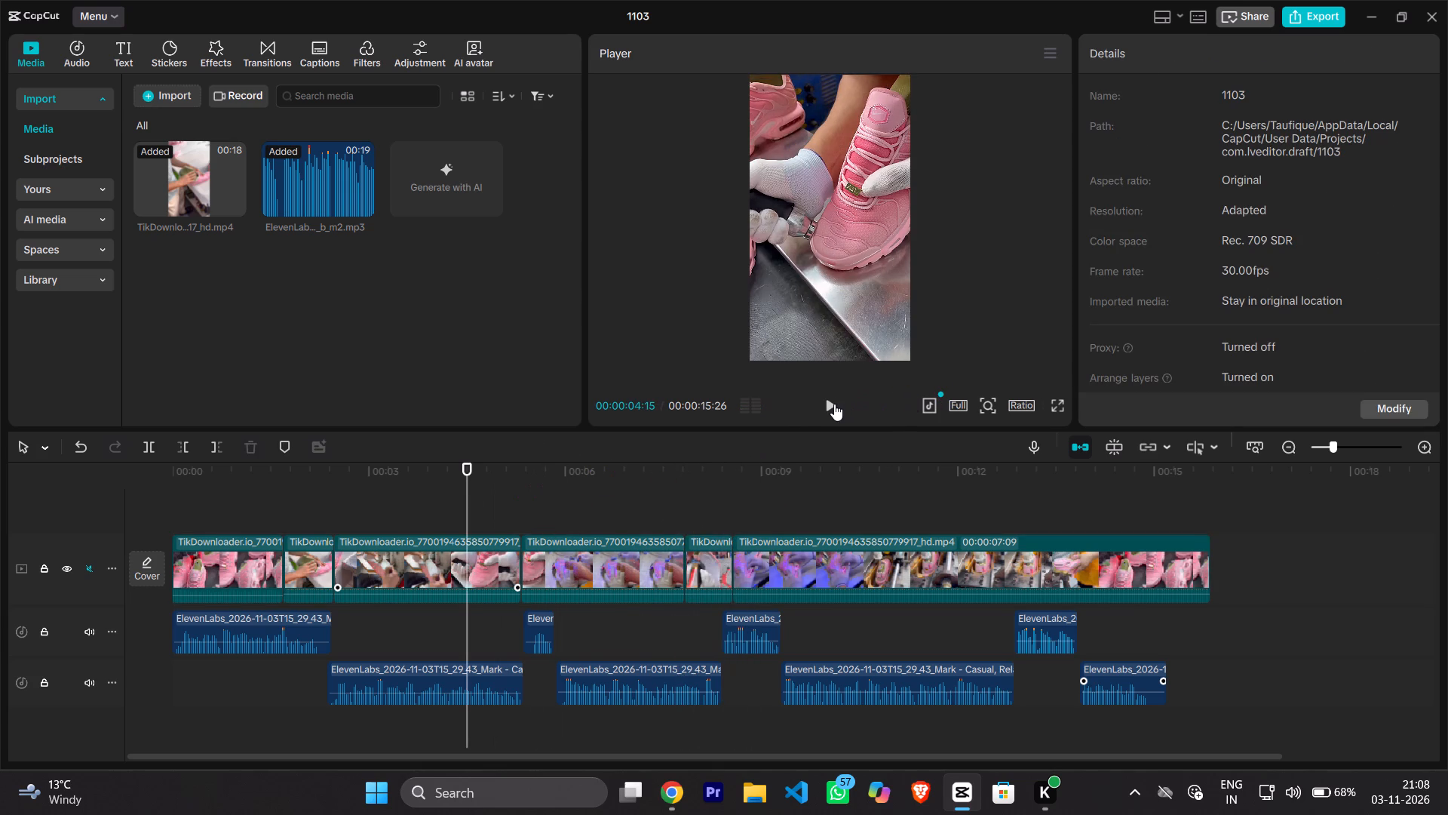
{"action": "left_click", "coordinate": [834, 404]}
{"action": "left_click", "coordinate": [834, 404]}
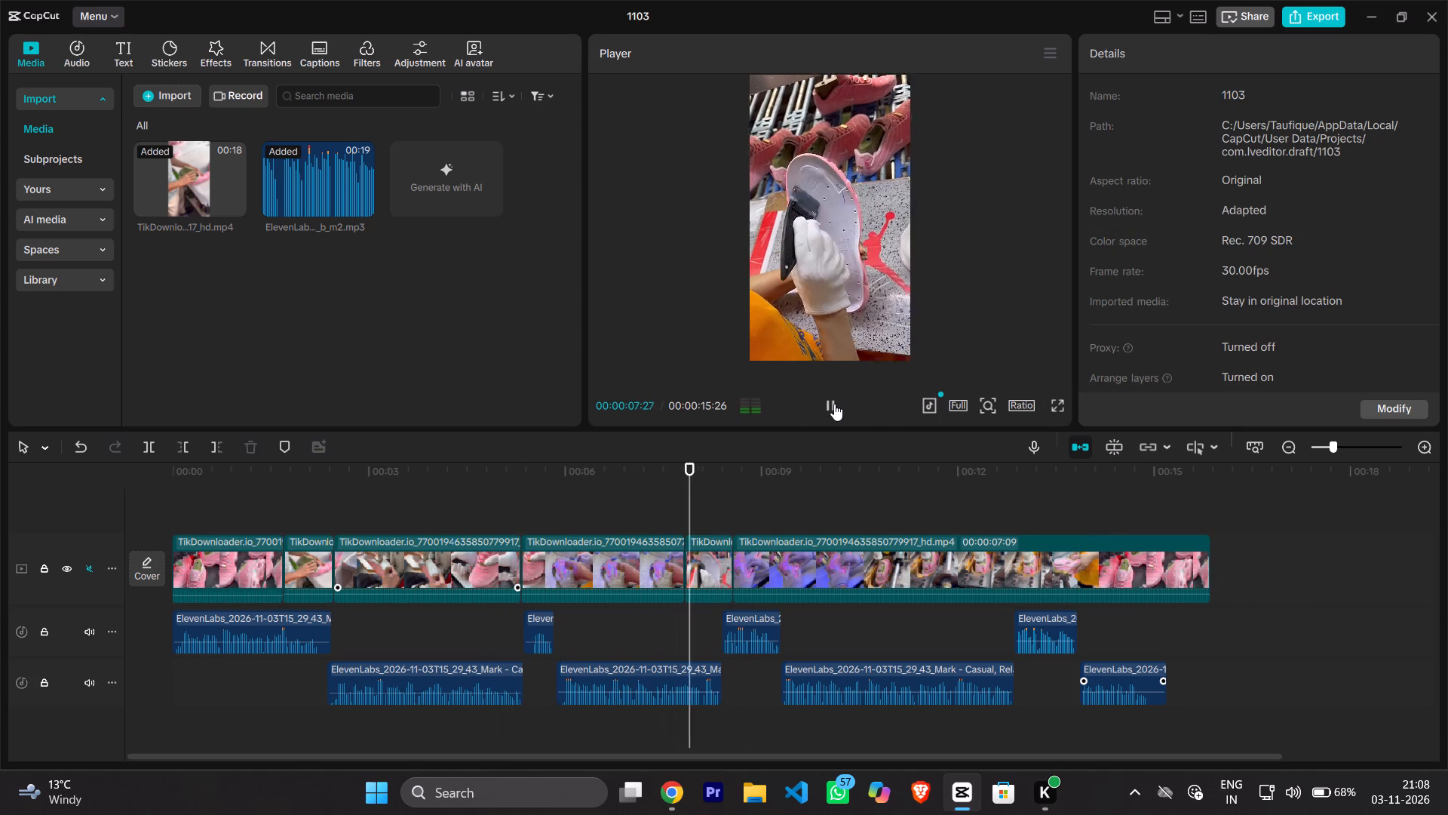
{"action": "left_click", "coordinate": [834, 404]}
{"action": "left_click", "coordinate": [834, 404]}
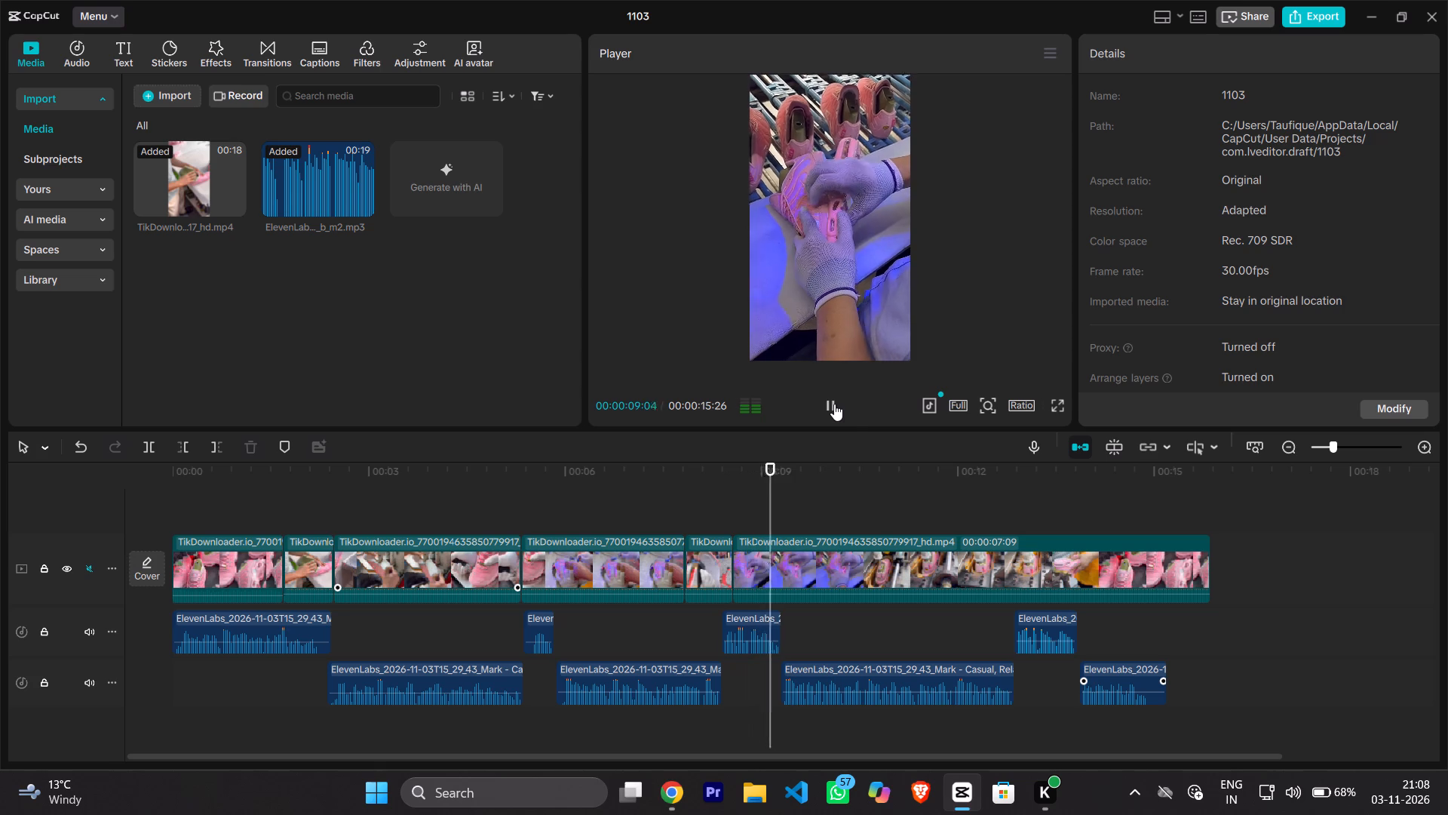
Play past the blue-lit gluing shot and split the last video clip at 00:00:10:28, in the pressing-machine shot.
{"action": "left_click", "coordinate": [833, 404]}
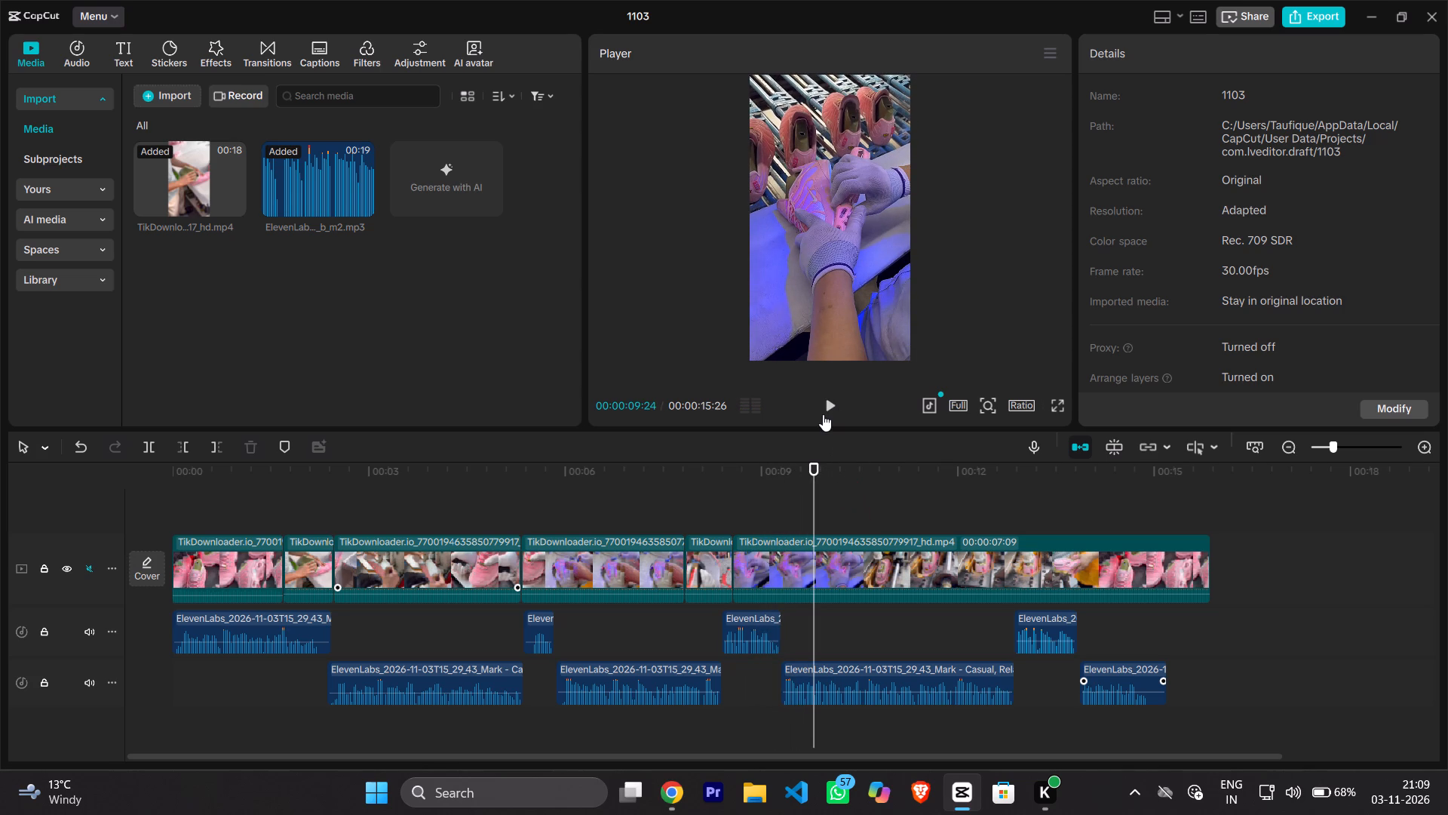
{"action": "left_click", "coordinate": [825, 411]}
{"action": "left_click", "coordinate": [841, 402]}
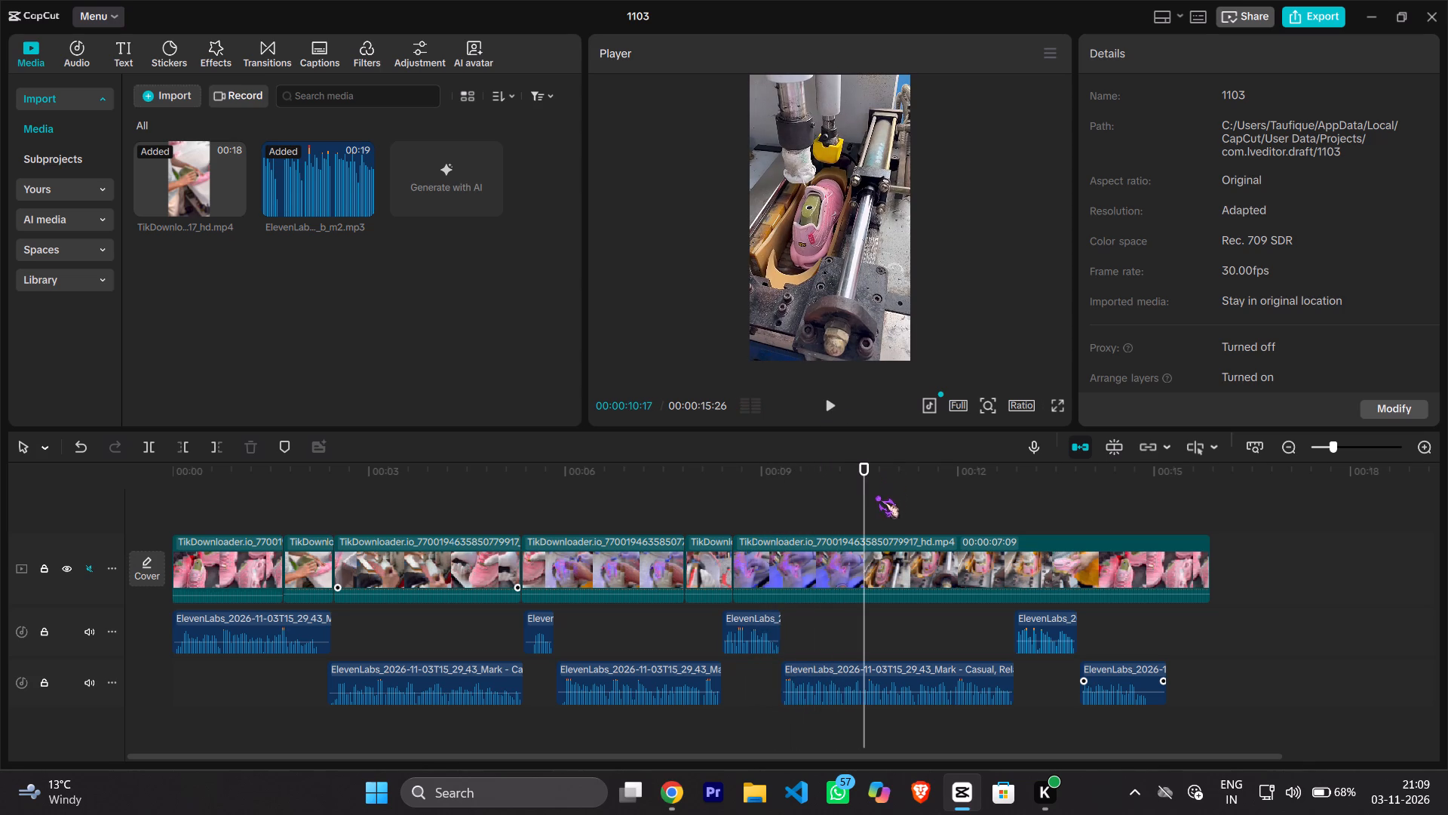
{"action": "double_click", "coordinate": [831, 405]}
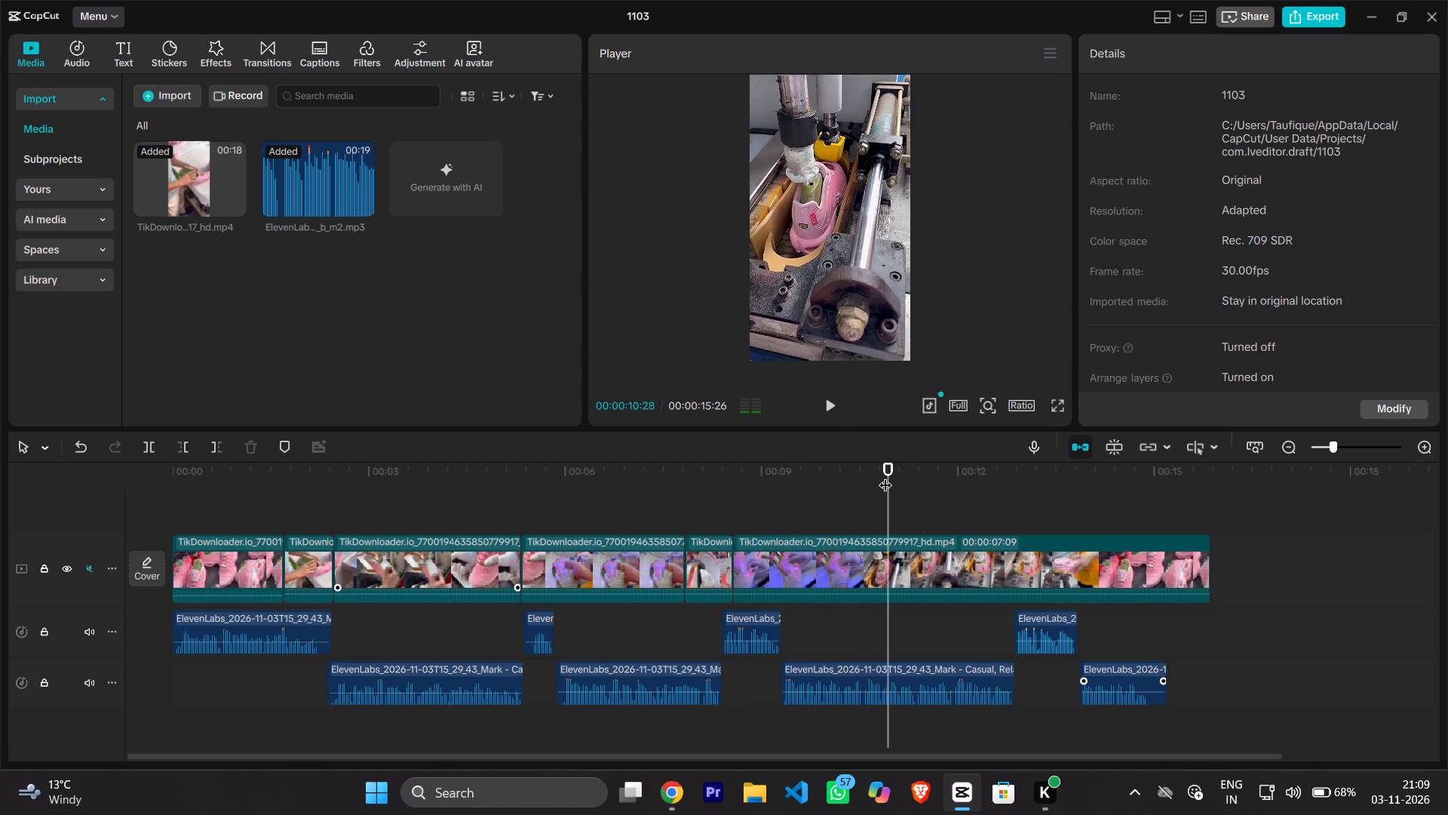
{"action": "left_click", "coordinate": [876, 576]}
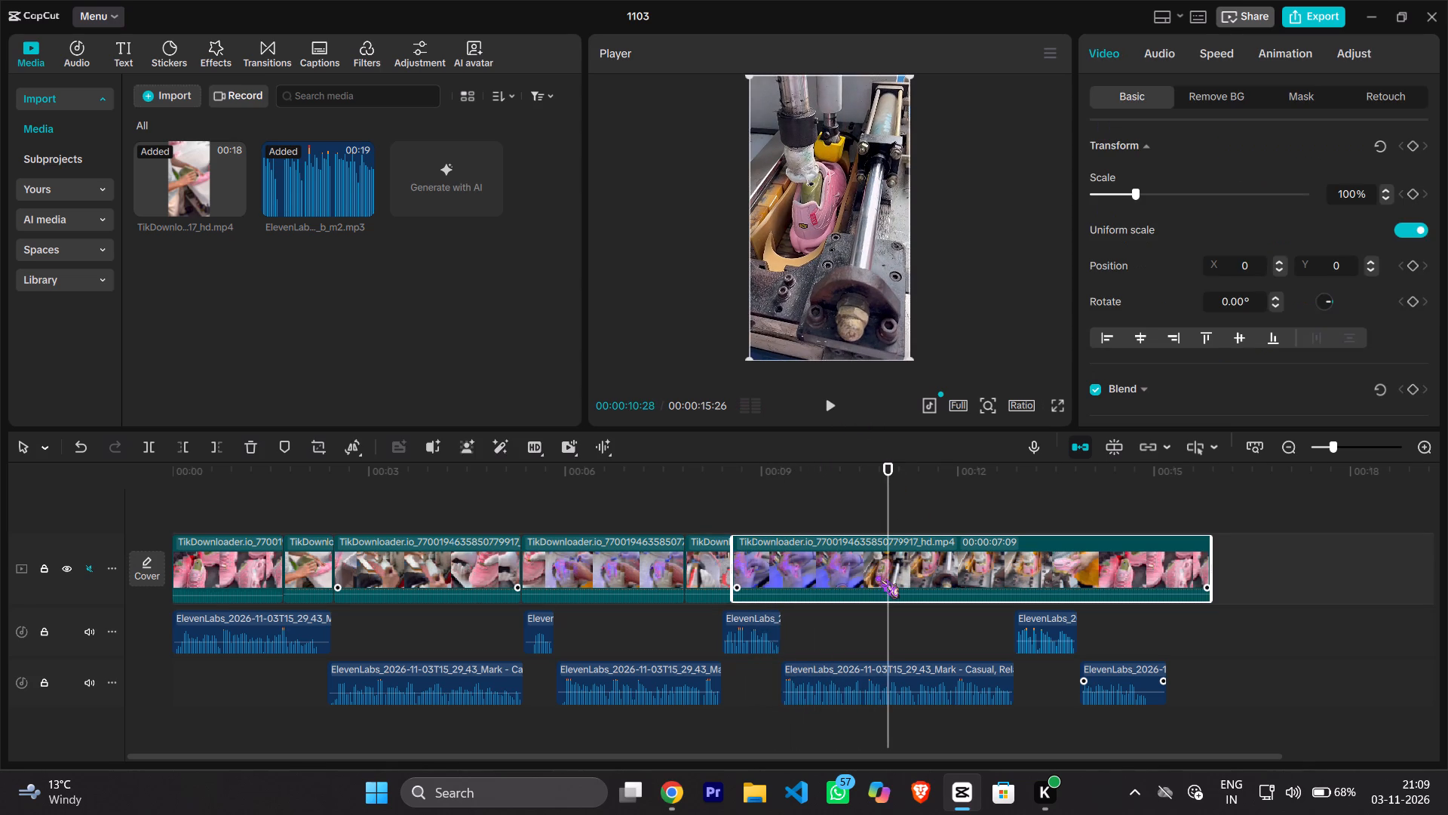
{"action": "key", "text": "ctrl+b"}
Trim the end of the blue-lit gluing clip by about 1.5 s, to about 00:00:09:12.
{"action": "left_click", "coordinate": [840, 560]}
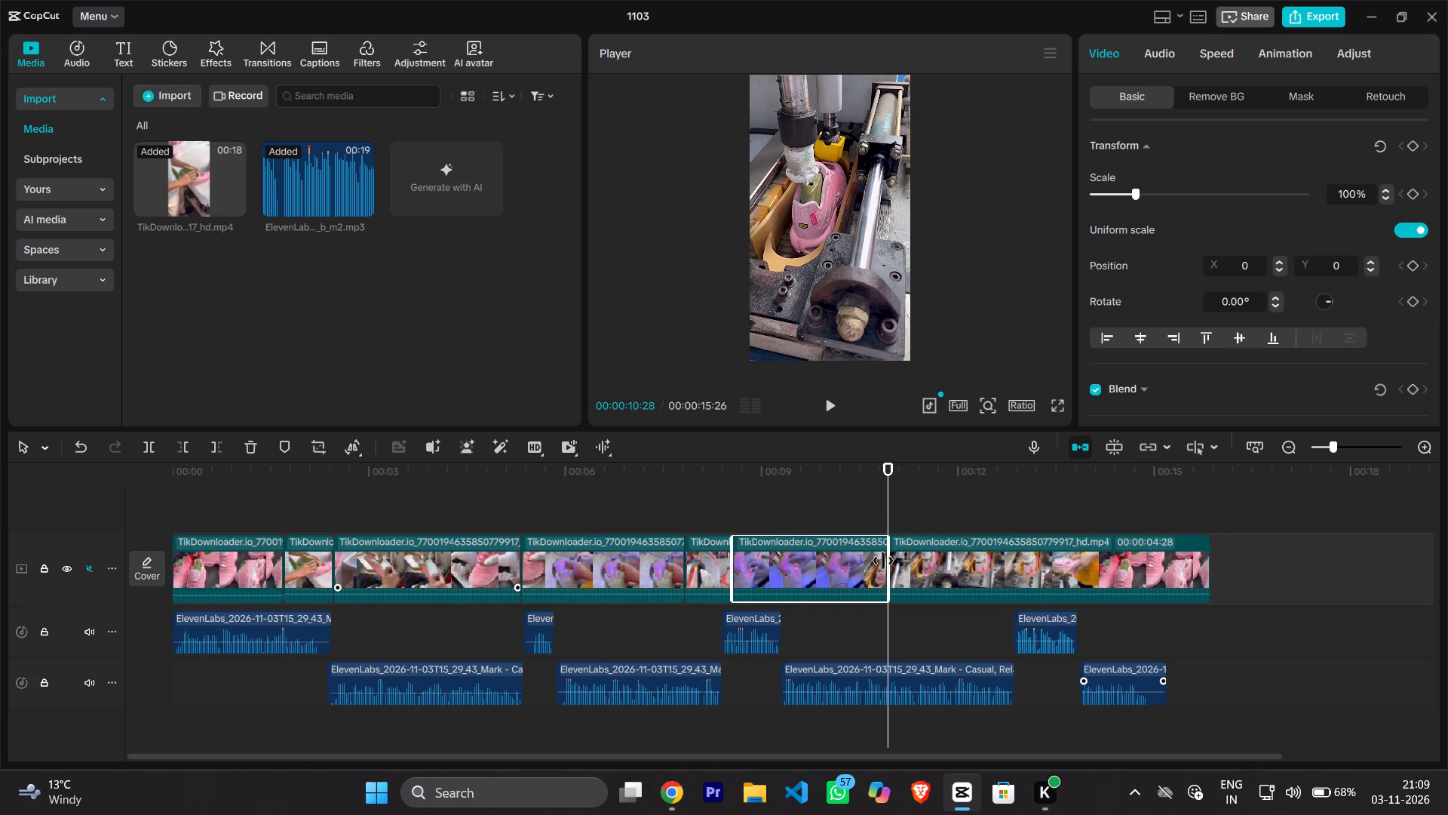
{"action": "left_click_drag", "start_coordinate": [883, 561], "coordinate": [784, 587]}
Replay from 00:00:08:18 through the pressing-machine, orange-apron and finished-sneaker shots to check them against the remaining voiceover clips.
{"action": "left_click_drag", "start_coordinate": [889, 466], "coordinate": [735, 481]}
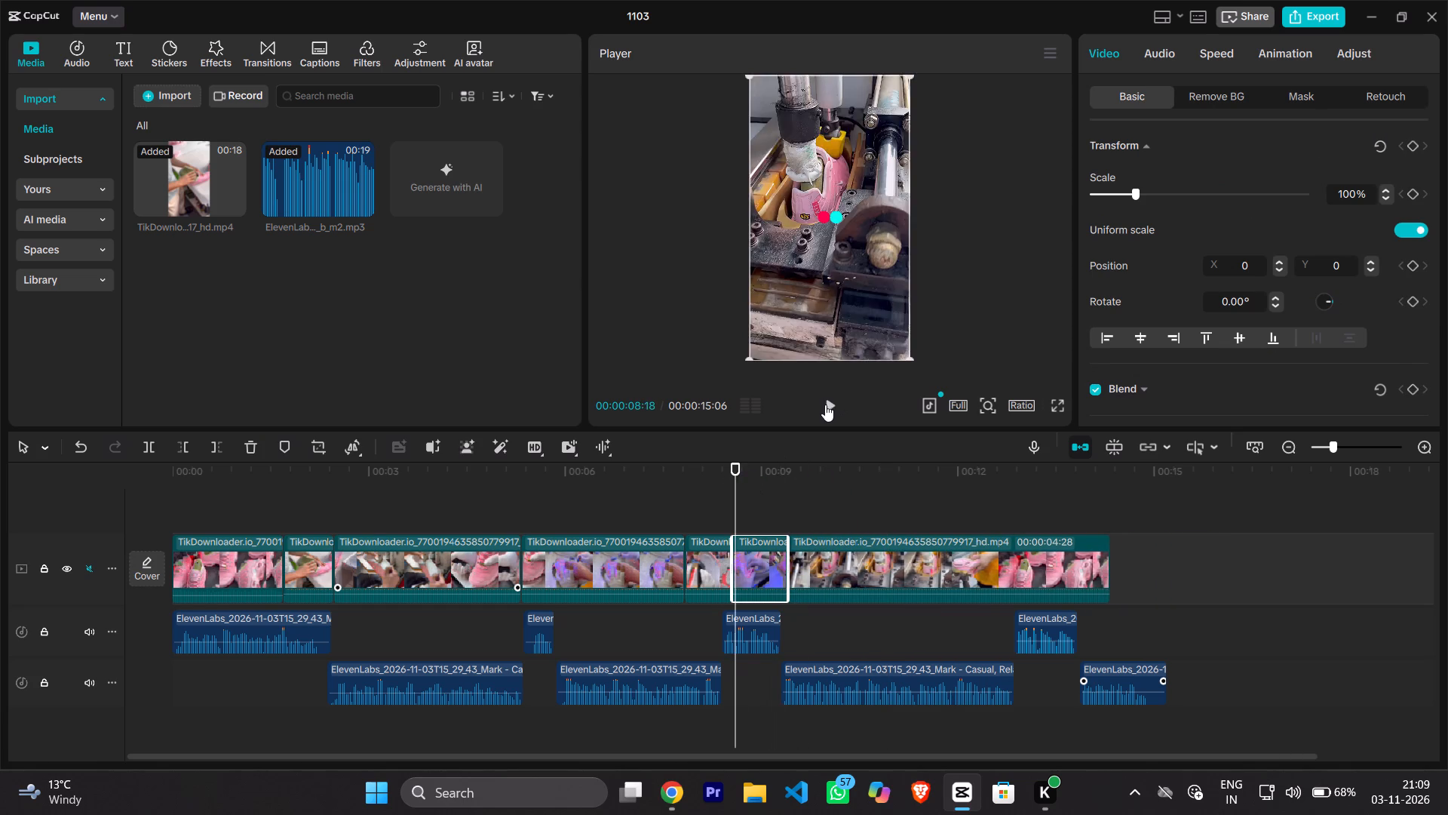
{"action": "left_click", "coordinate": [824, 404]}
{"action": "left_click", "coordinate": [824, 404]}
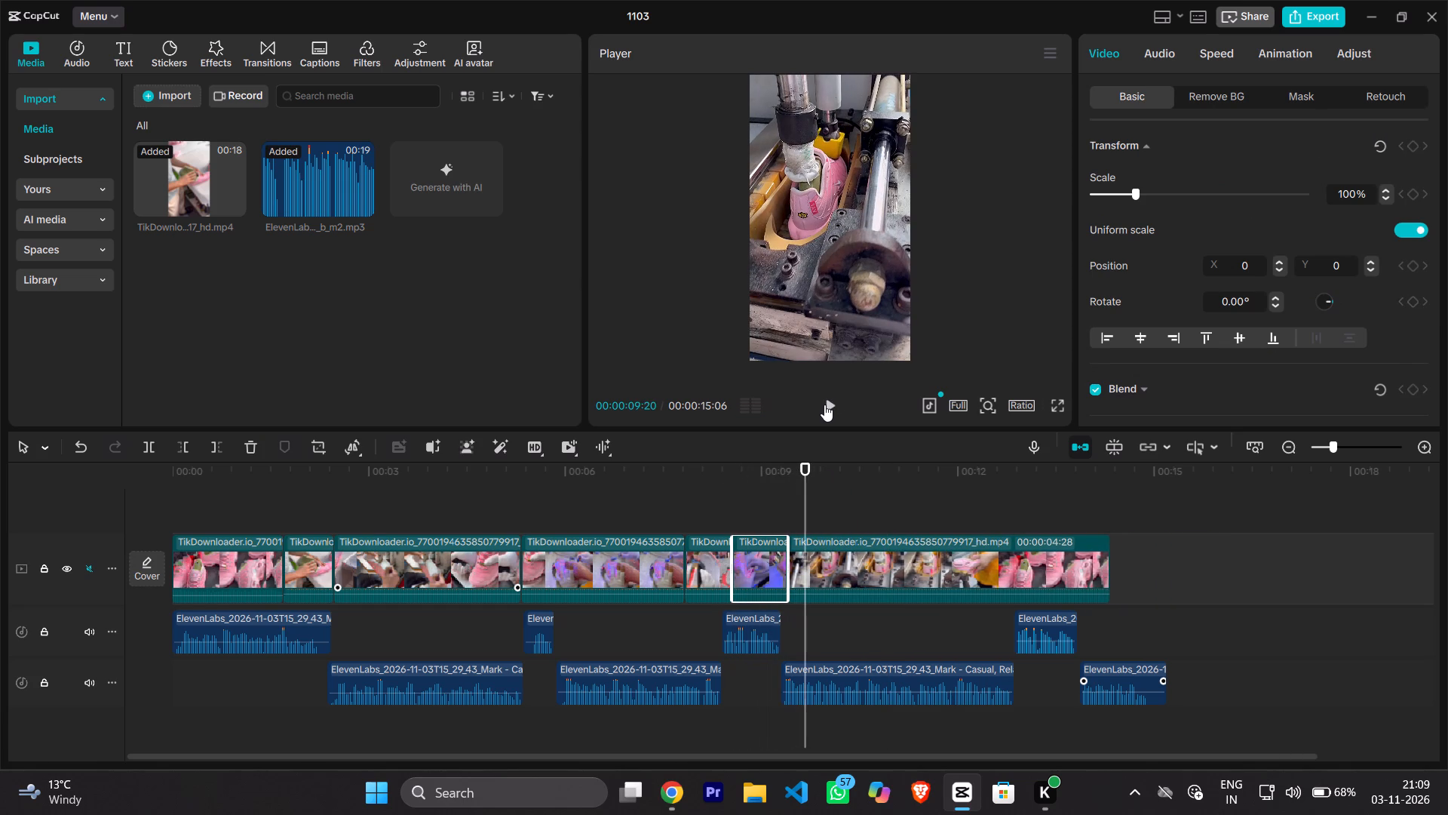
{"action": "left_click", "coordinate": [824, 404]}
{"action": "left_click", "coordinate": [824, 404]}
{"action": "left_click", "coordinate": [824, 404]}
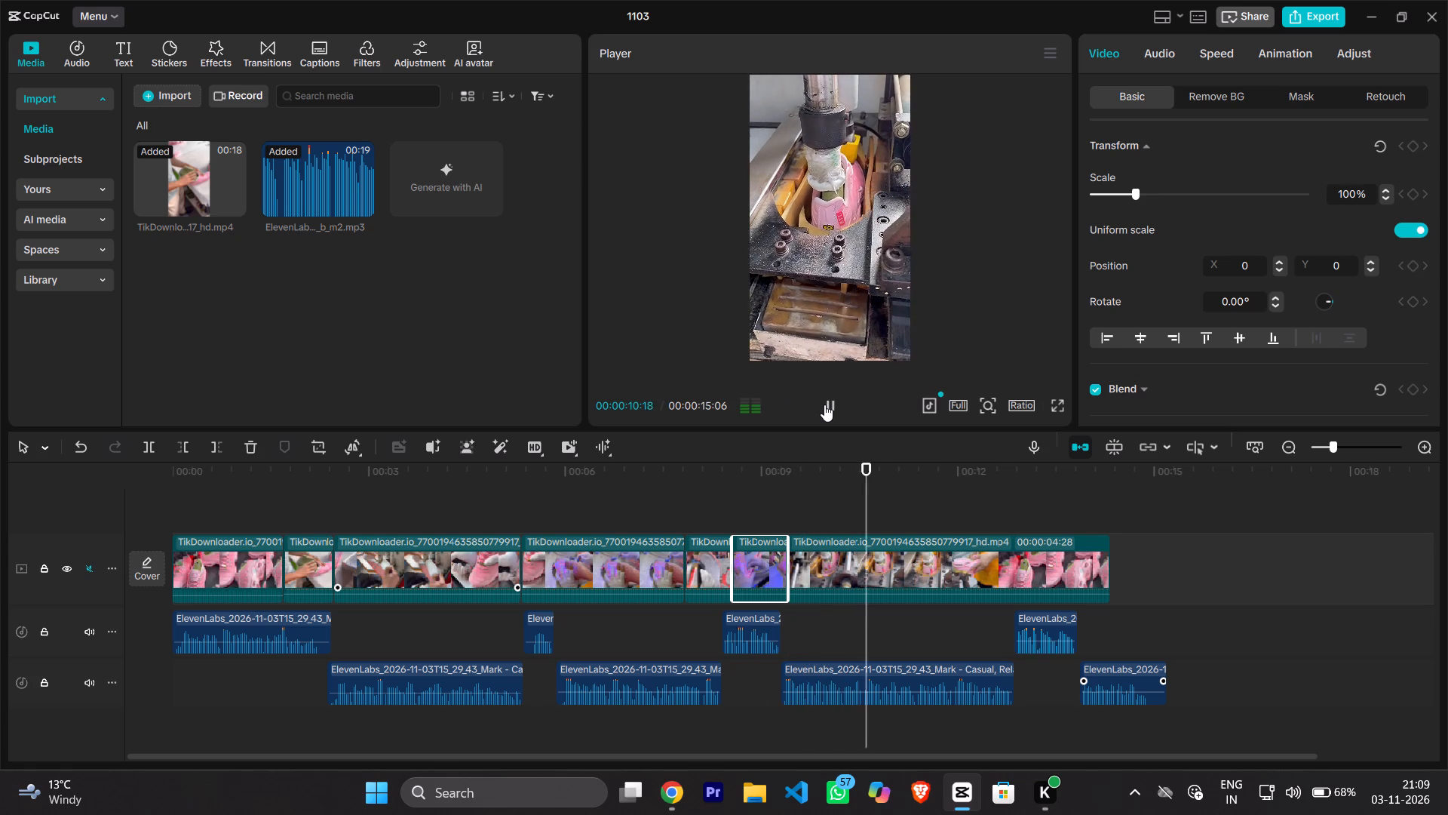
{"action": "left_click", "coordinate": [824, 404]}
{"action": "left_click", "coordinate": [824, 404]}
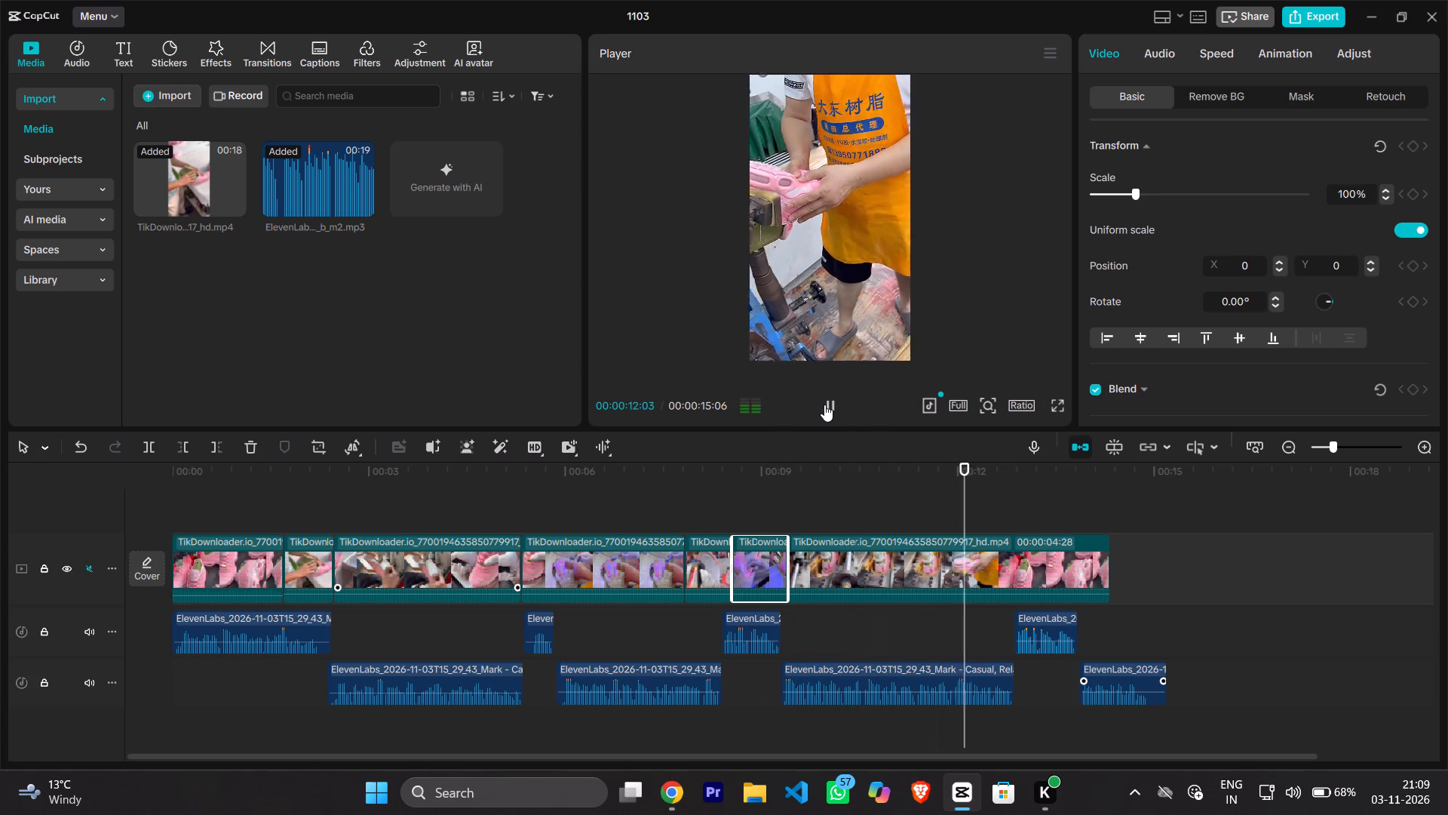
{"action": "left_click", "coordinate": [824, 404]}
{"action": "left_click", "coordinate": [824, 404]}
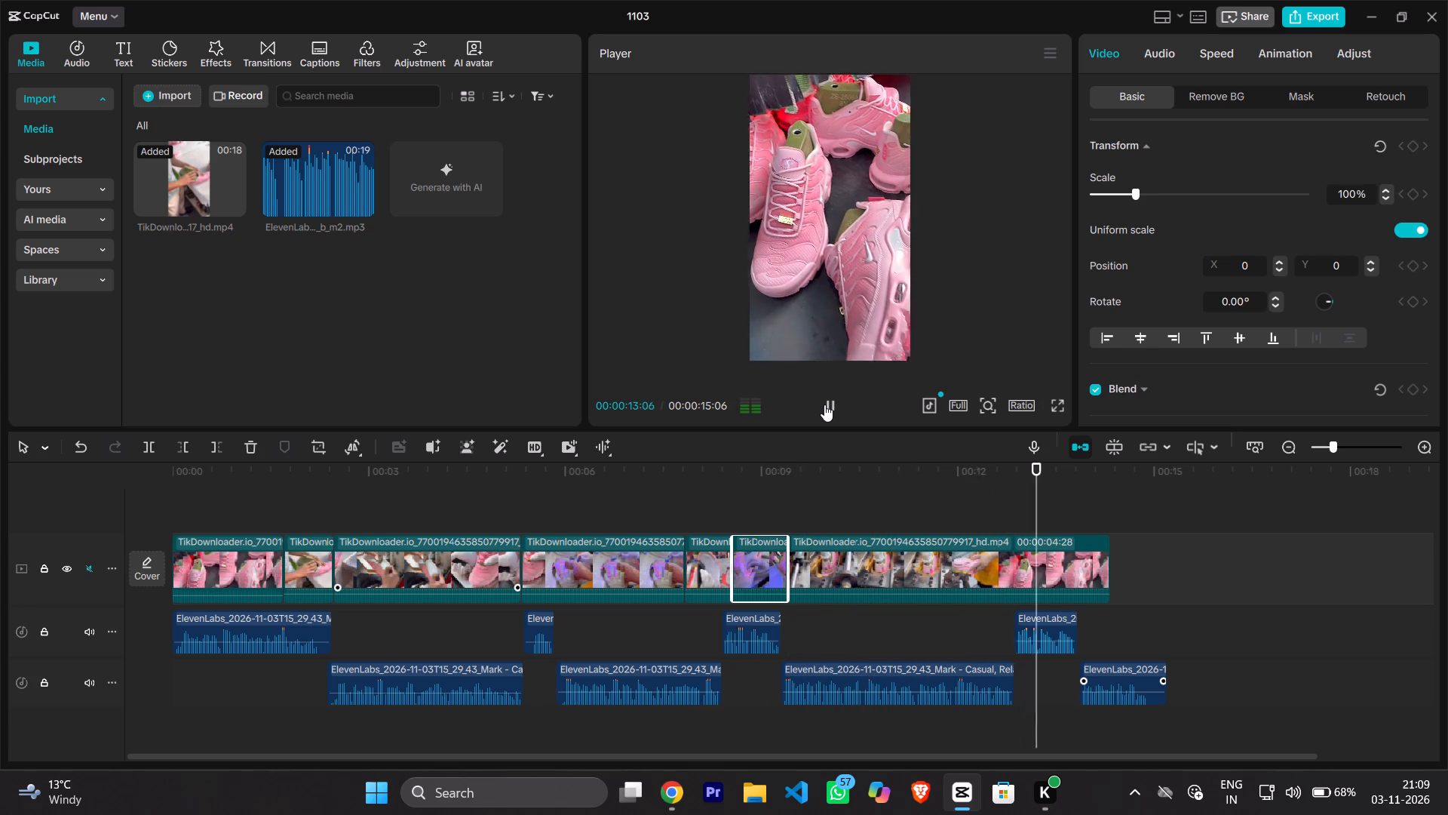
{"action": "left_click", "coordinate": [824, 404]}
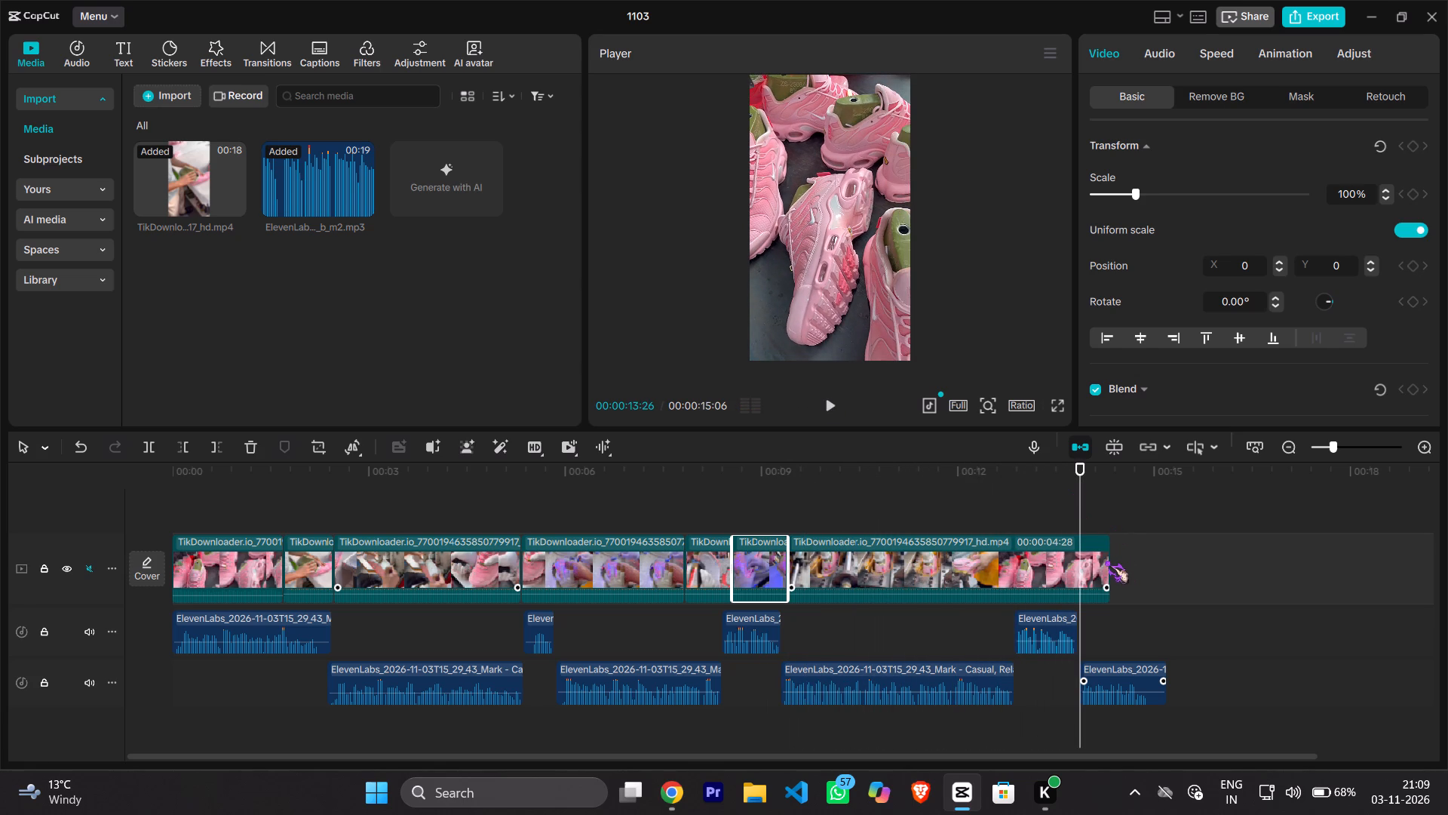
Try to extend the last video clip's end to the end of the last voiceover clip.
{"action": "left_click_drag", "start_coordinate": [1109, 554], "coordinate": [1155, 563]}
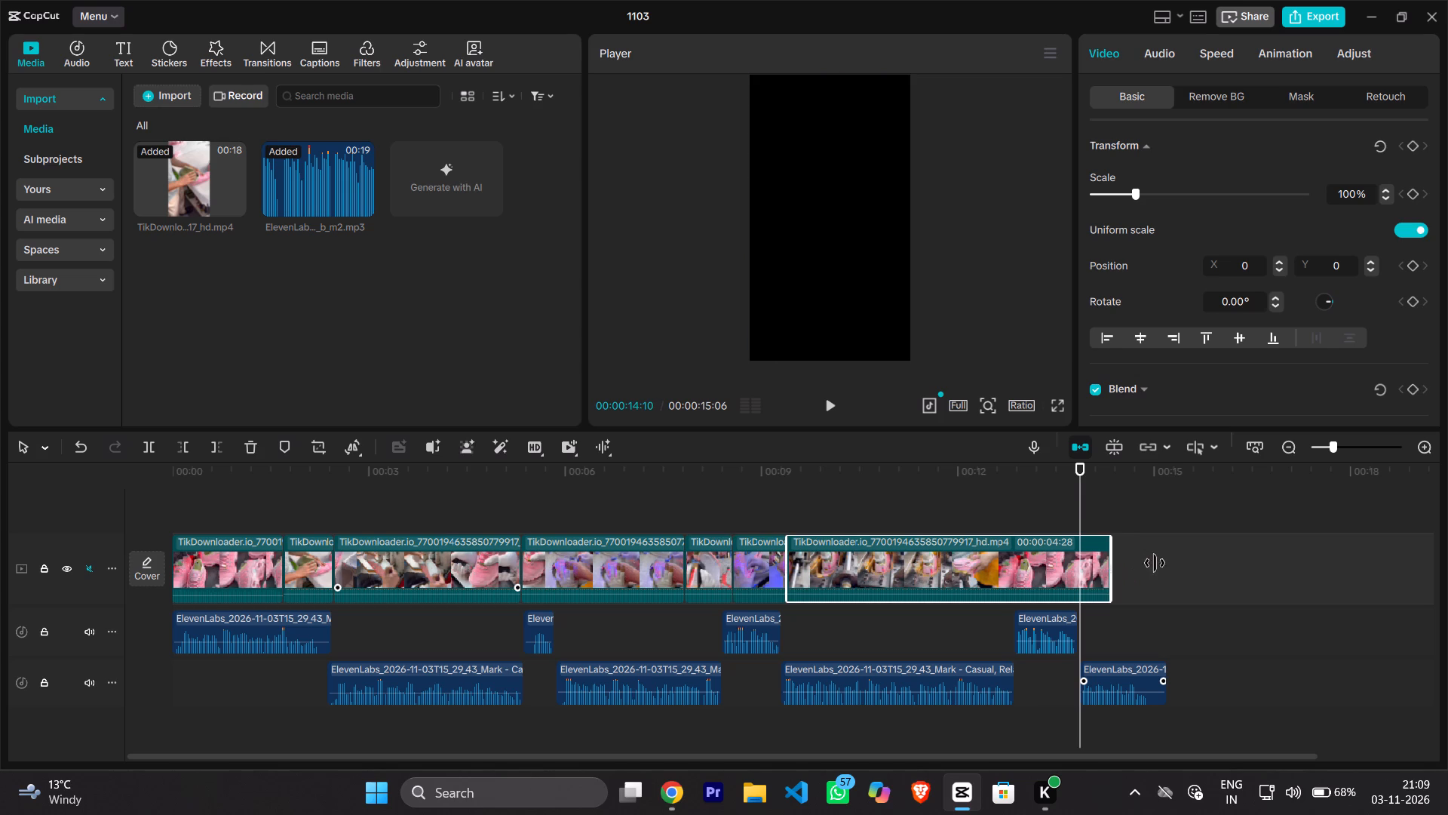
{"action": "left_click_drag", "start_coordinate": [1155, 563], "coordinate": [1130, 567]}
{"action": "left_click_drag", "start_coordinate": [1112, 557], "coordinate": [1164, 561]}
Find the start of the finished-sneaker shot around 00:00:12:18 and delete the short voiceover clip just after it.
{"action": "left_click_drag", "start_coordinate": [1083, 487], "coordinate": [1037, 491]}
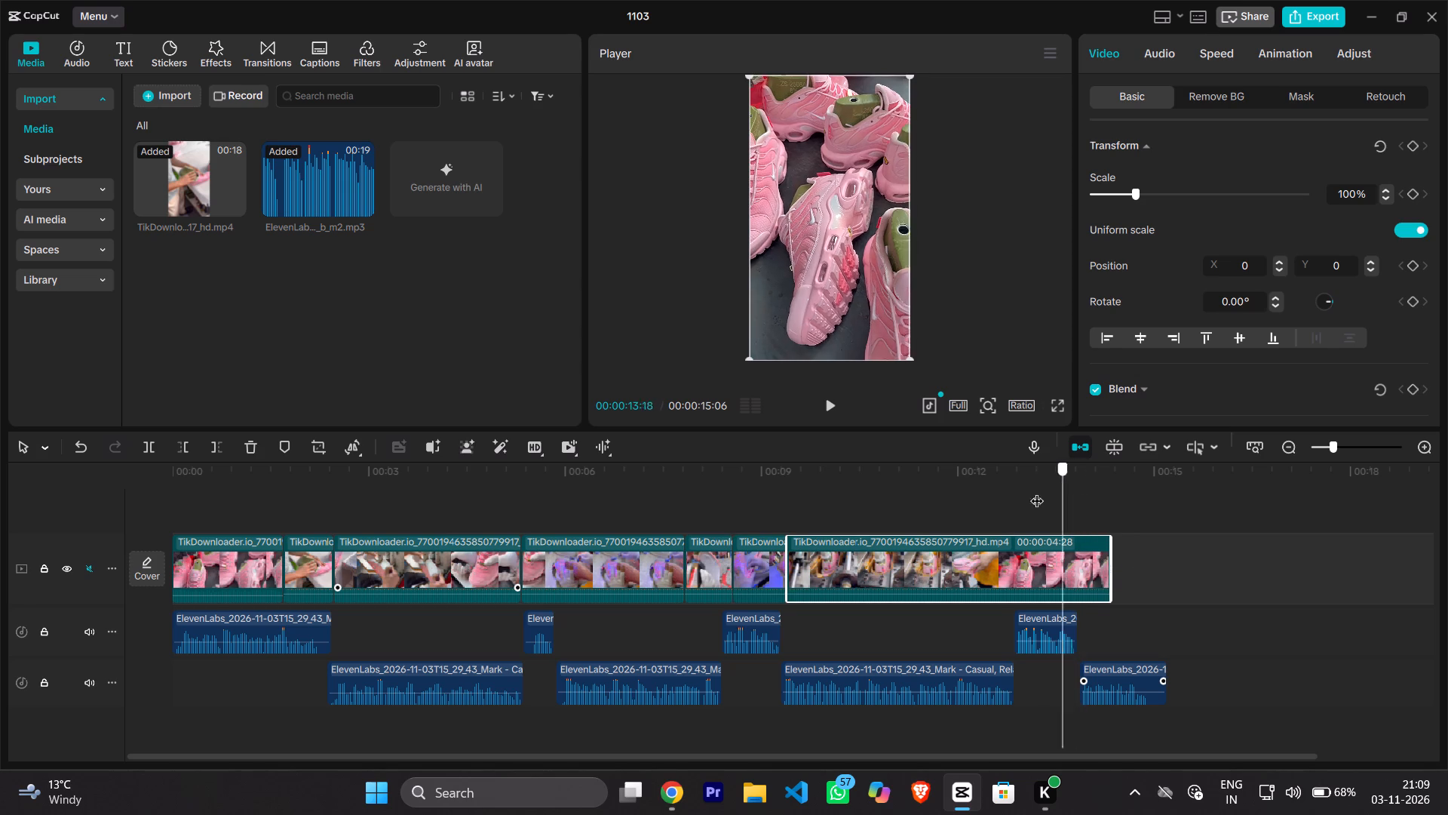
{"action": "left_click_drag", "start_coordinate": [1037, 491], "coordinate": [999, 489]}
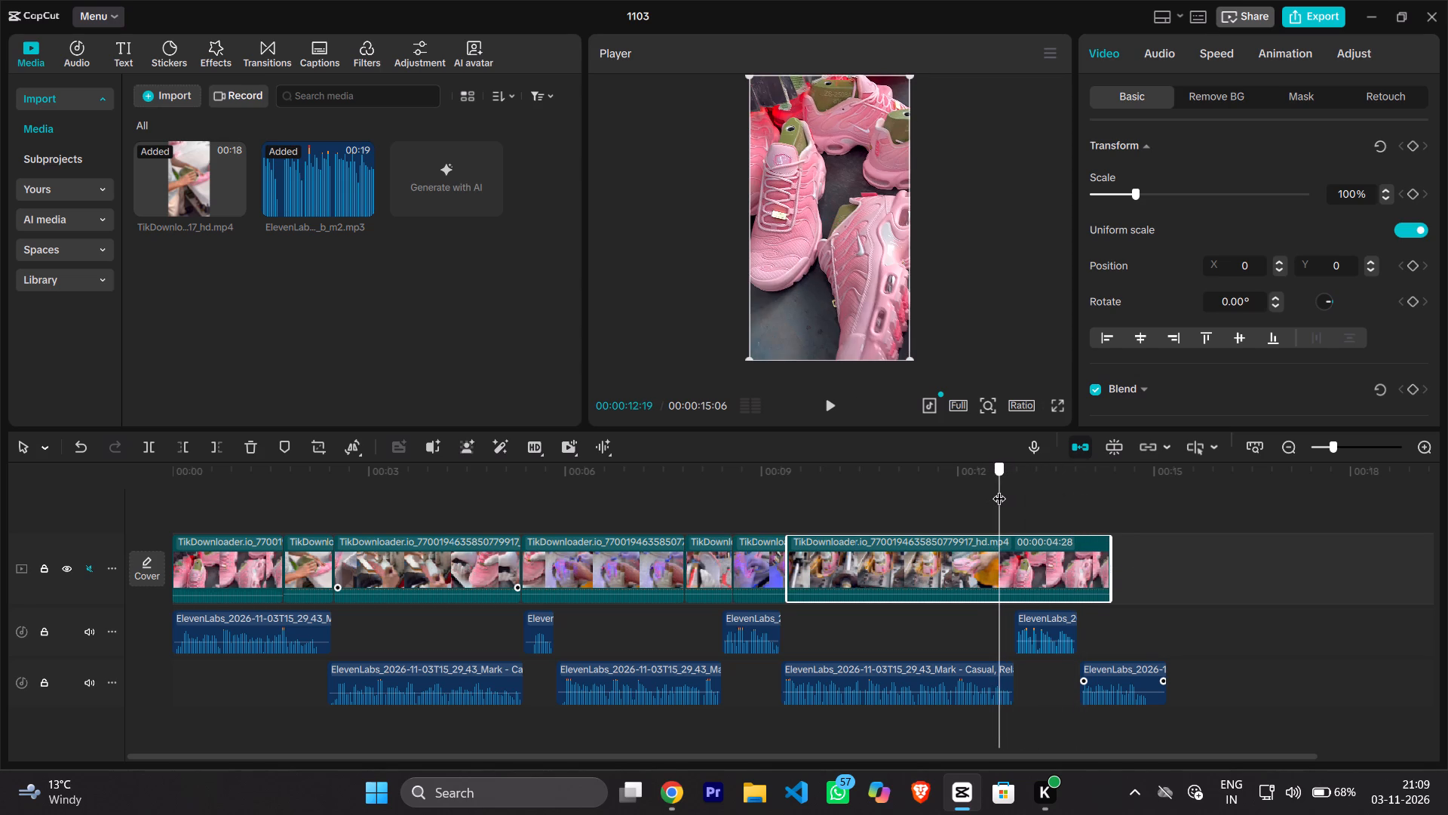
{"action": "left_click_drag", "start_coordinate": [999, 489], "coordinate": [990, 489]}
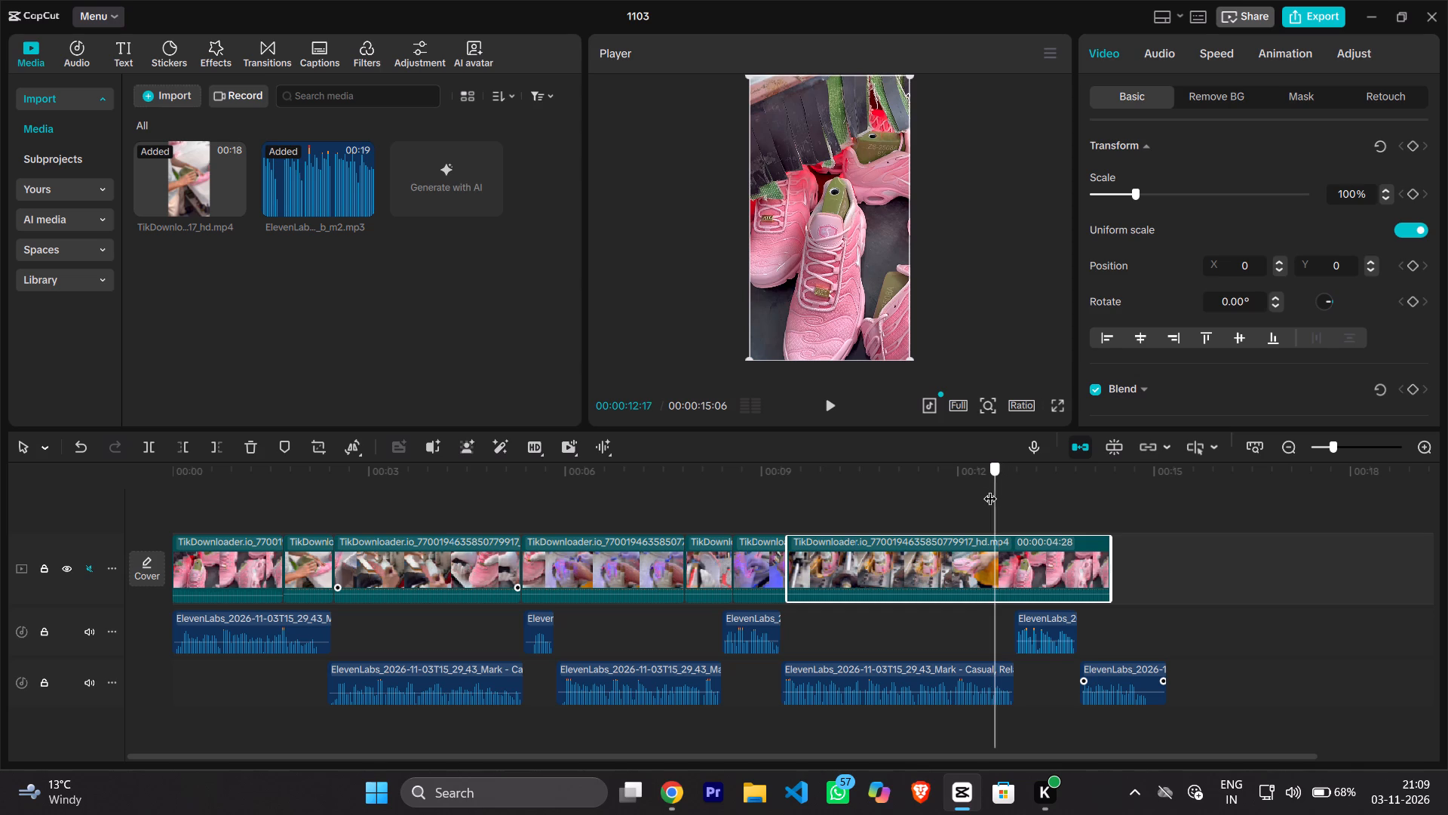
{"action": "left_click_drag", "start_coordinate": [990, 489], "coordinate": [998, 490]}
{"action": "left_click", "coordinate": [1045, 629]}
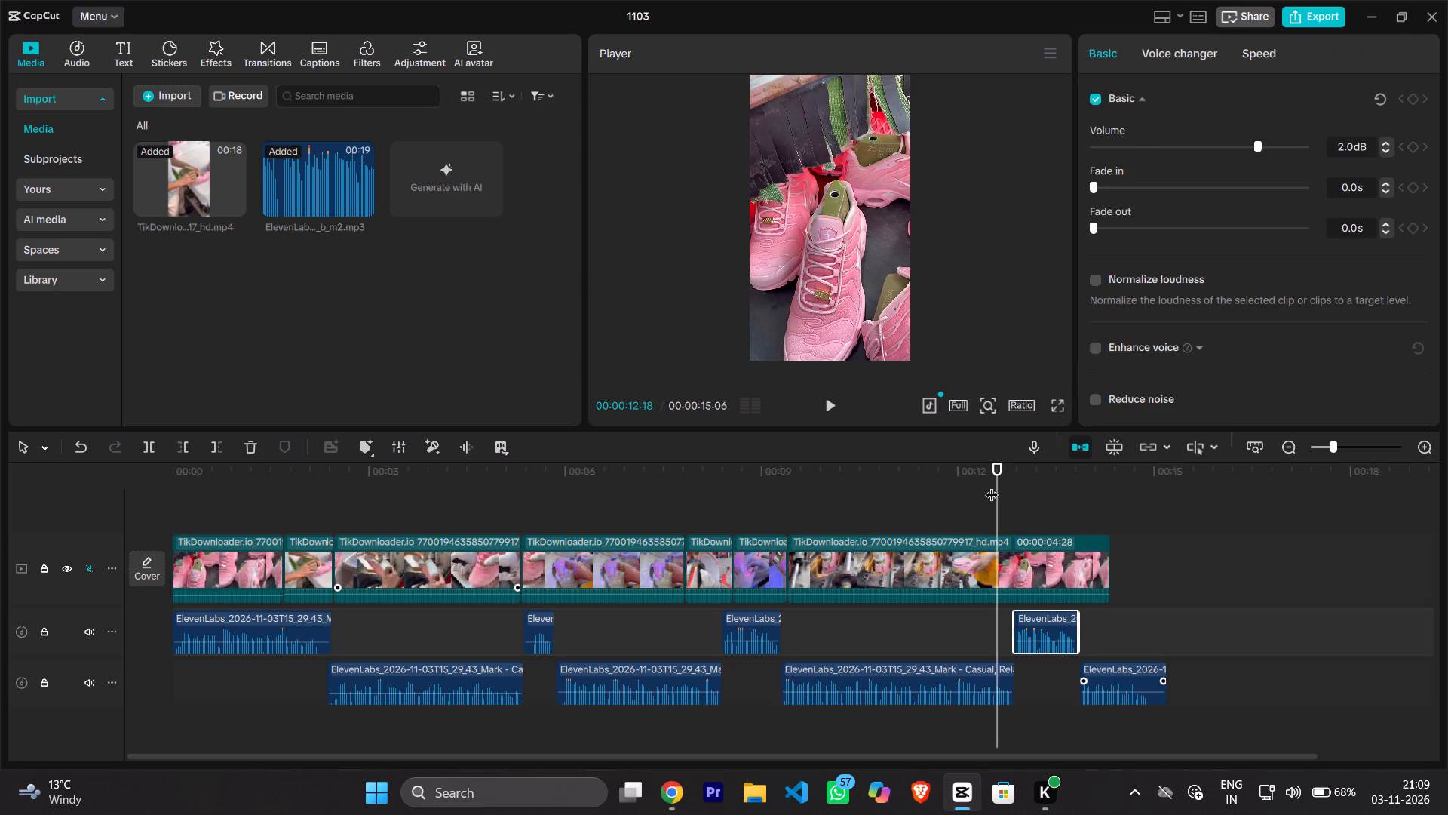
{"action": "left_click", "coordinate": [247, 445]}
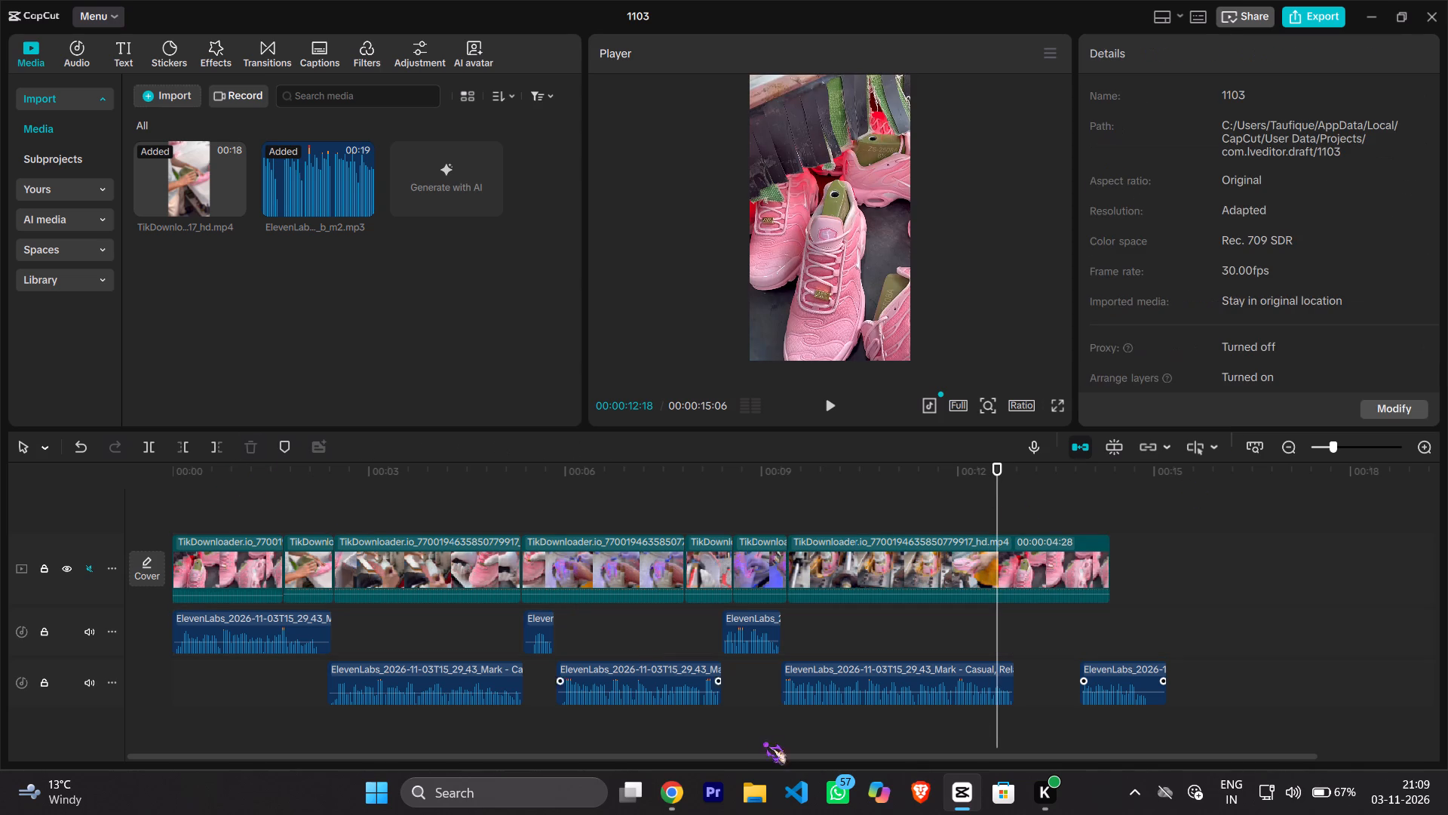
Move the last voiceover clip earlier onto the upper audio track, starting just after 00:00:12:18.
{"action": "left_click_drag", "start_coordinate": [1124, 683], "coordinate": [1038, 657]}
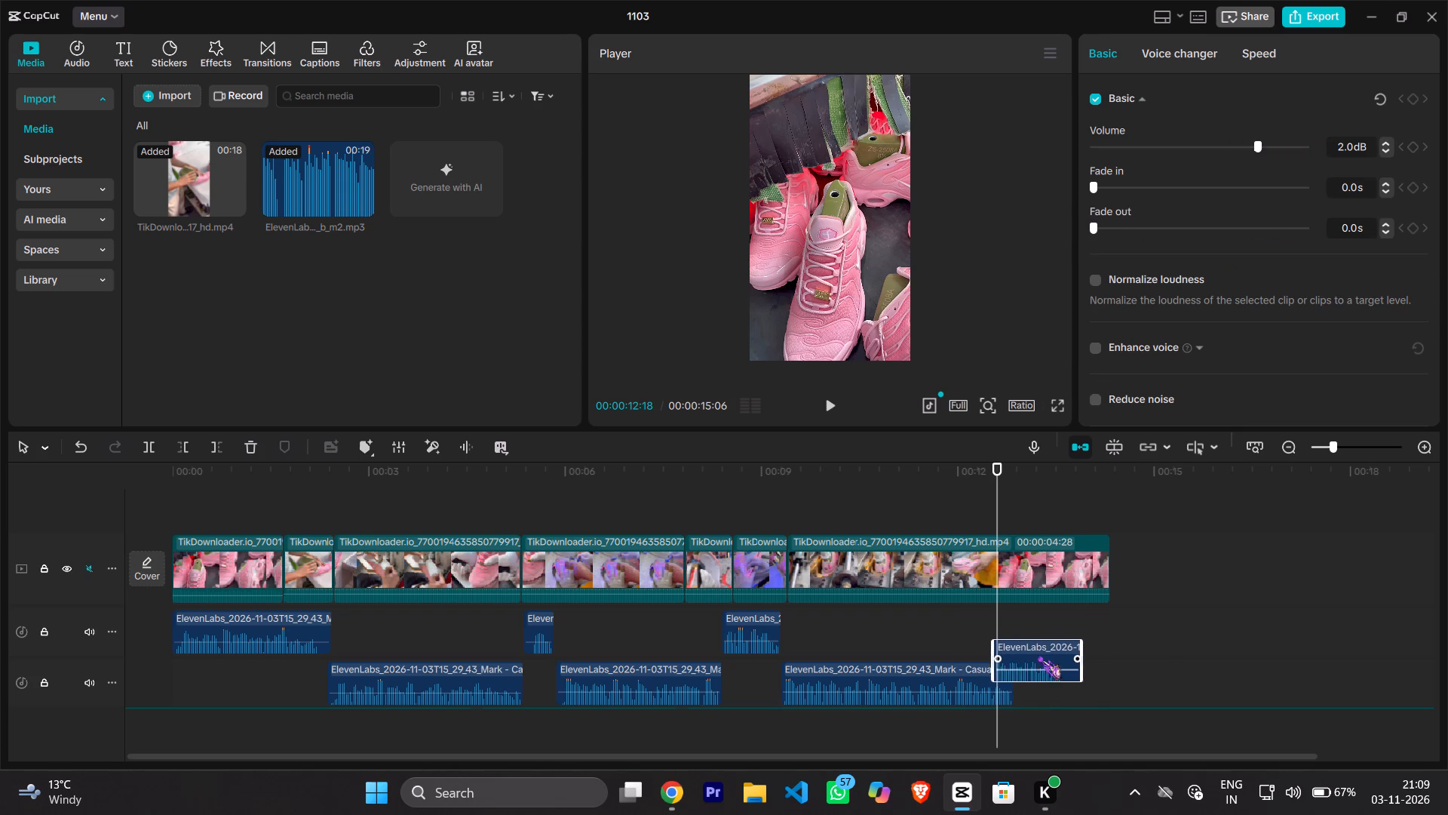
{"action": "left_click_drag", "start_coordinate": [1038, 657], "coordinate": [1051, 643]}
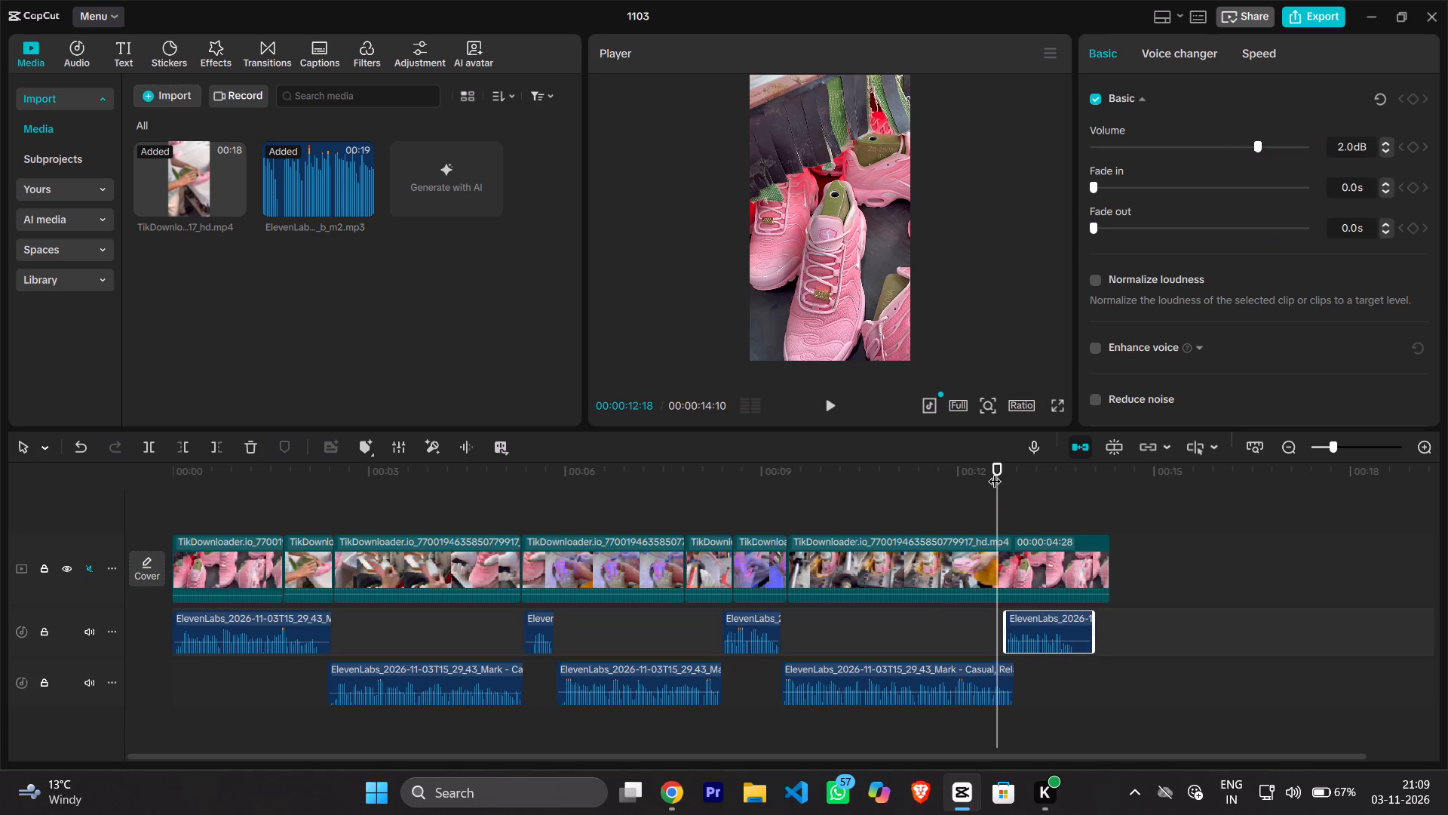
Play the ending up to 00:00:14:04 and trim the last video clip's end to that point.
{"action": "left_click_drag", "start_coordinate": [995, 472], "coordinate": [925, 471]}
{"action": "left_click", "coordinate": [830, 404]}
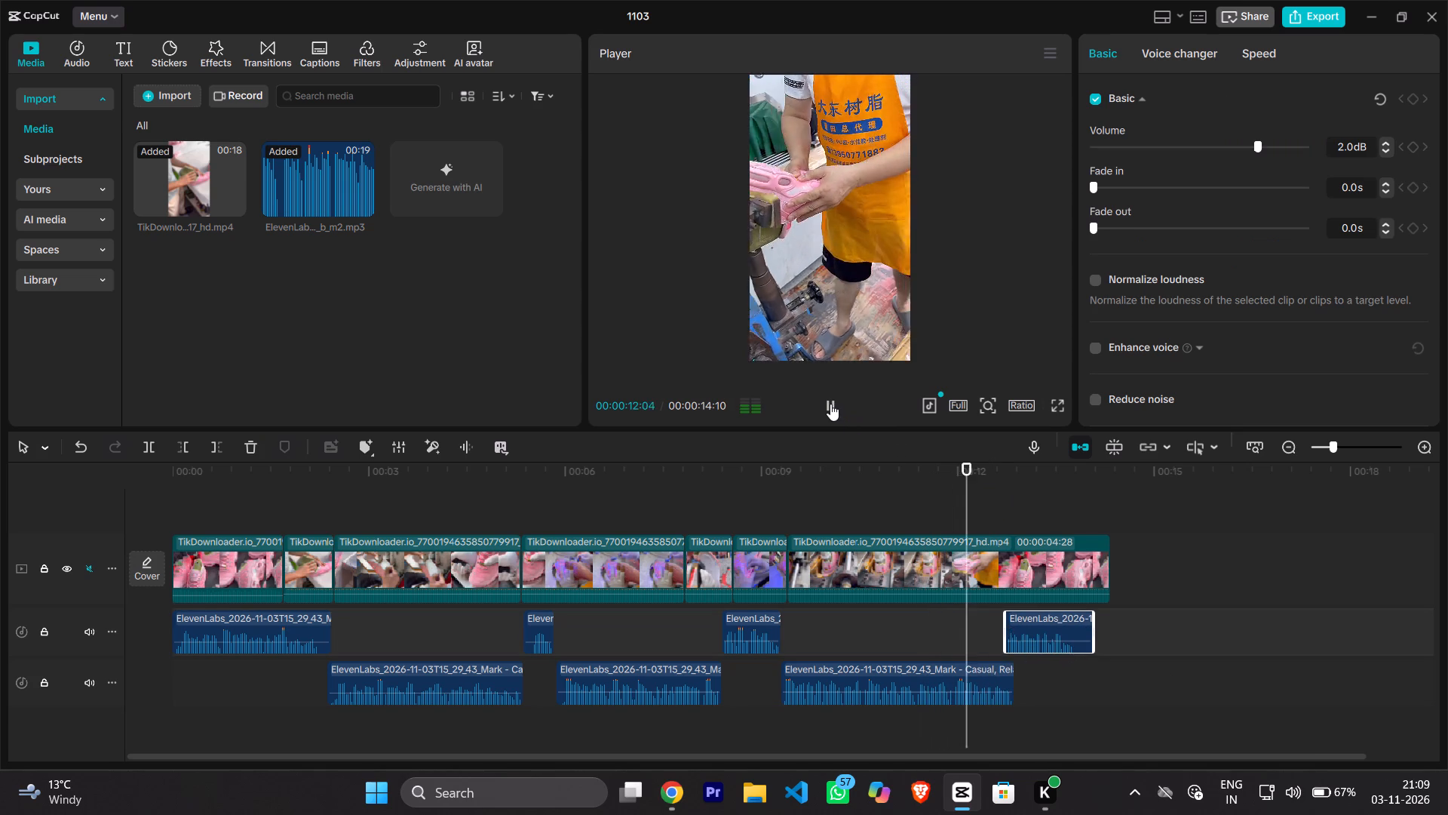
{"action": "left_click", "coordinate": [830, 404]}
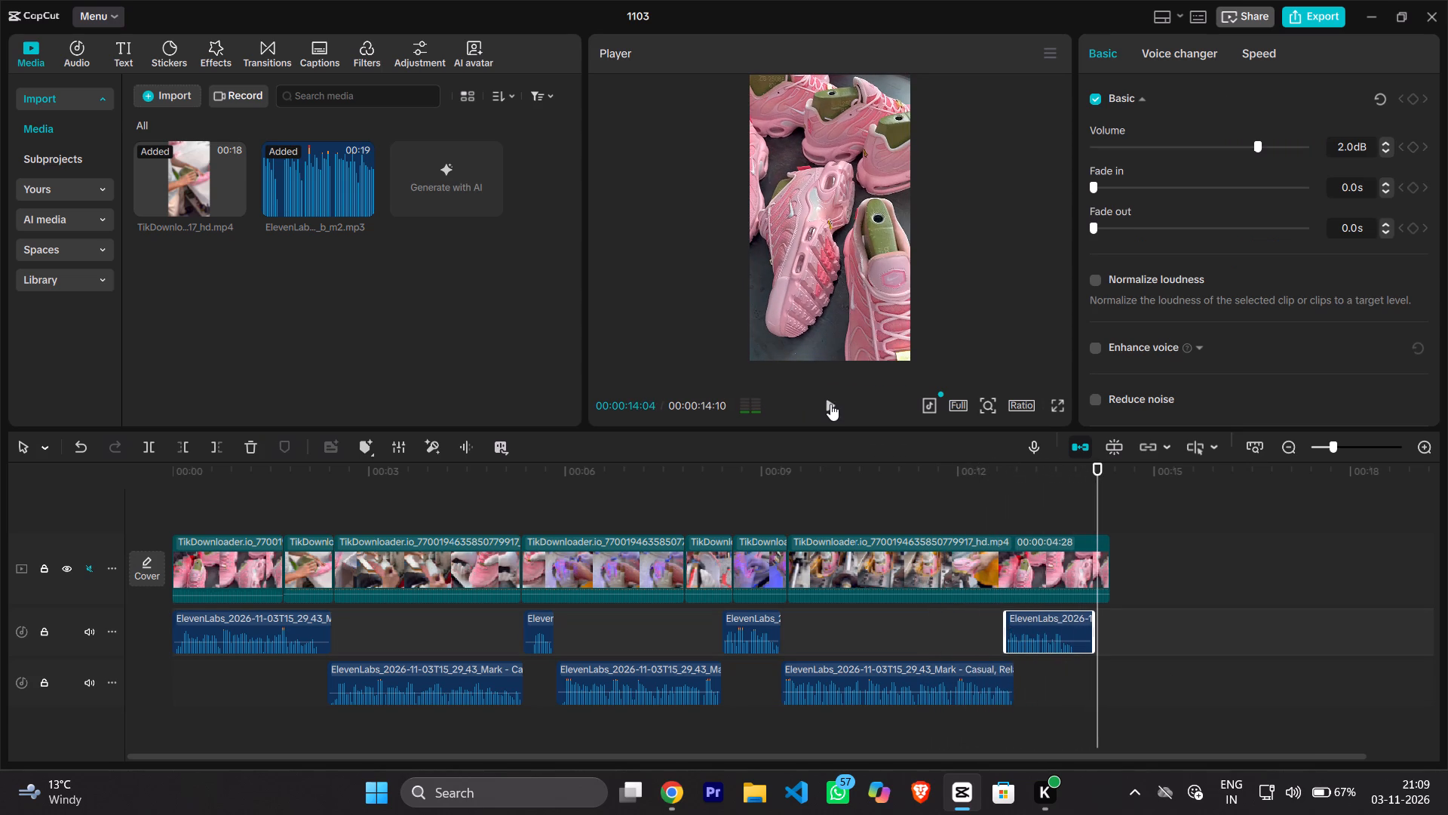
{"action": "left_click", "coordinate": [1100, 583]}
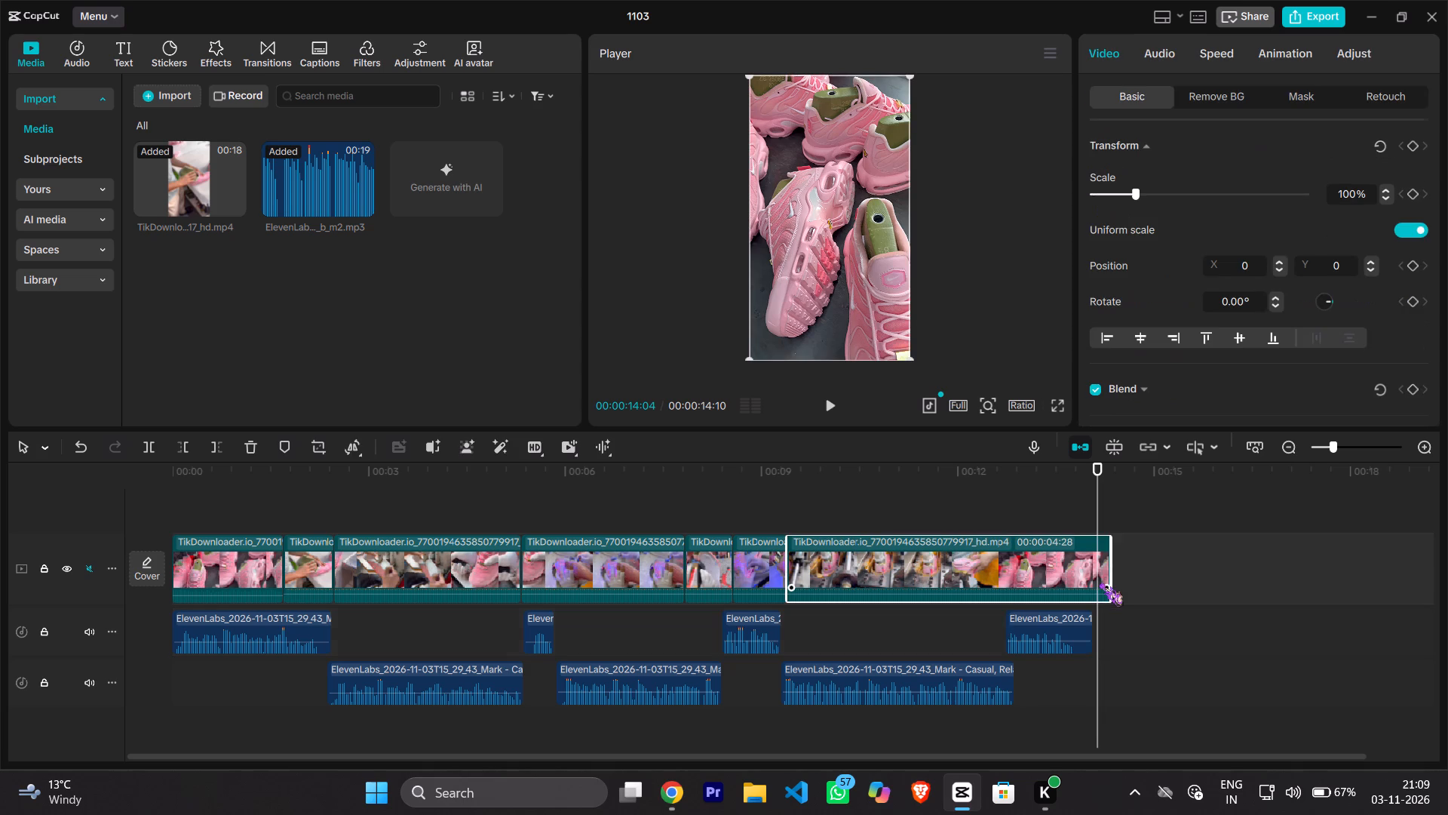
{"action": "left_click_drag", "start_coordinate": [1114, 570], "coordinate": [1097, 574]}
{"action": "left_click_drag", "start_coordinate": [1097, 574], "coordinate": [1094, 574]}
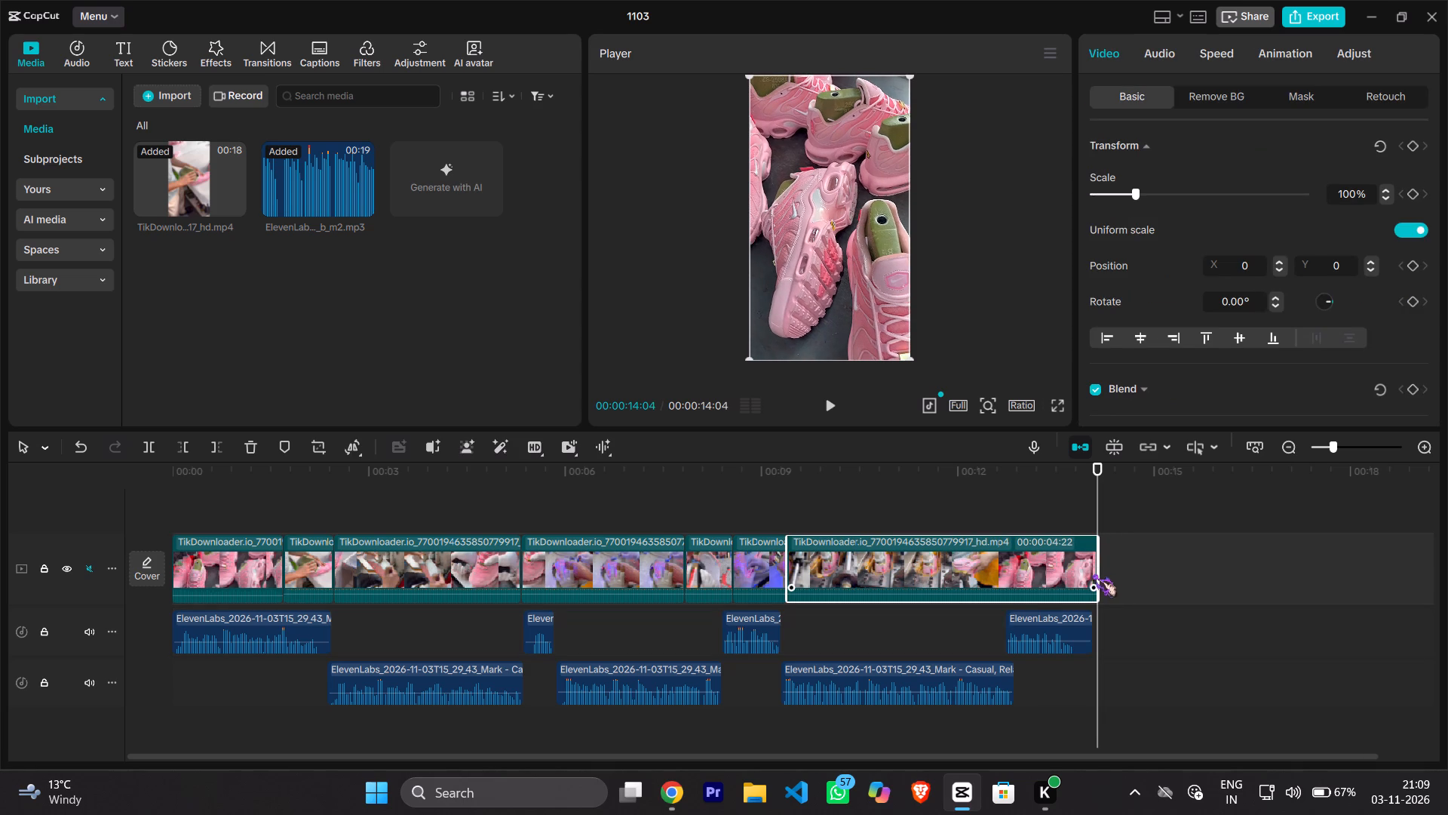
{"action": "left_click_drag", "start_coordinate": [1094, 574], "coordinate": [1088, 574]}
Raise the last voiceover clip's volume to 6.3 dB and shift it slightly later so it ends at 00:00:14:05.
{"action": "left_click", "coordinate": [1066, 629]}
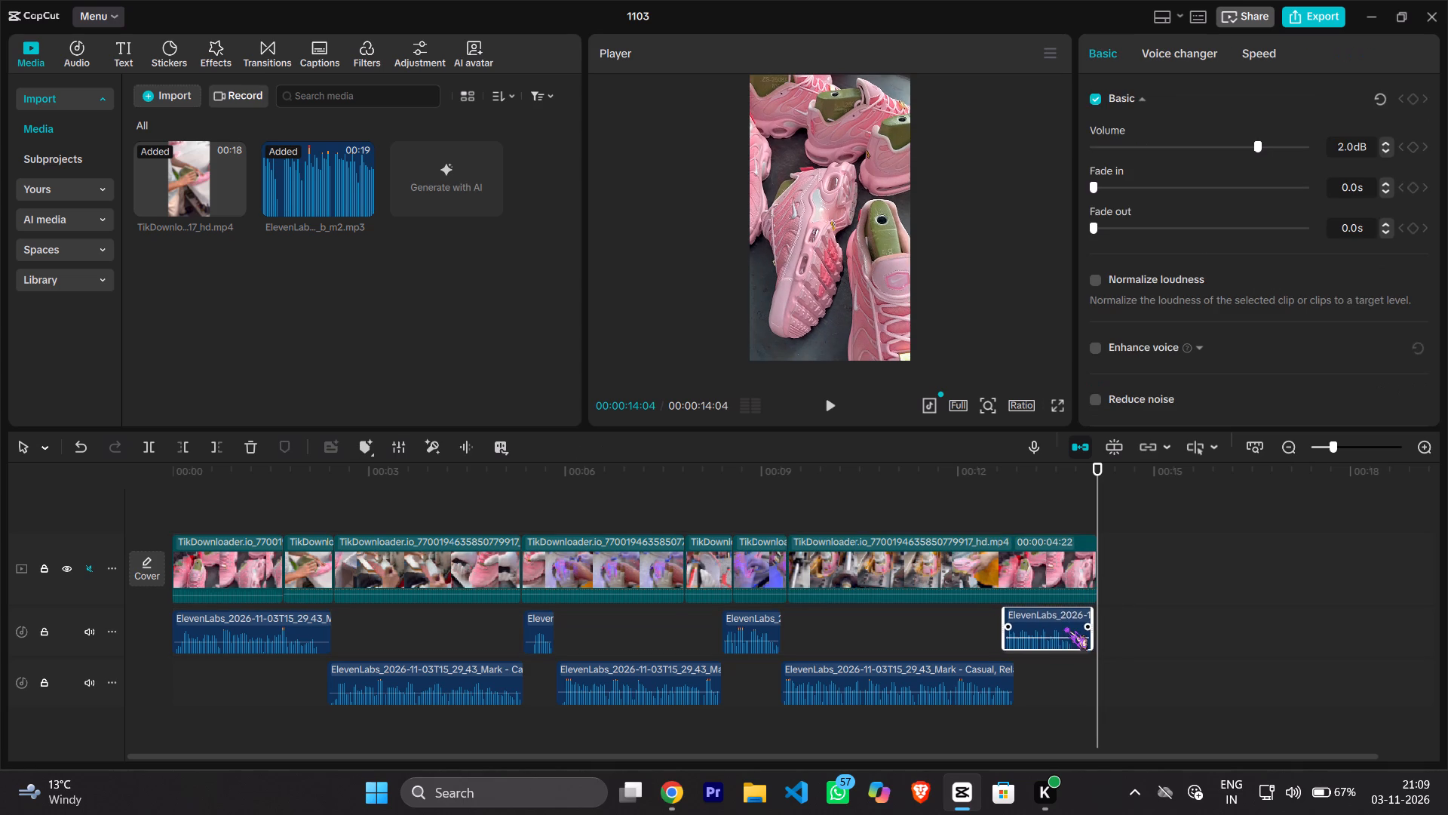
{"action": "left_click", "coordinate": [1061, 641]}
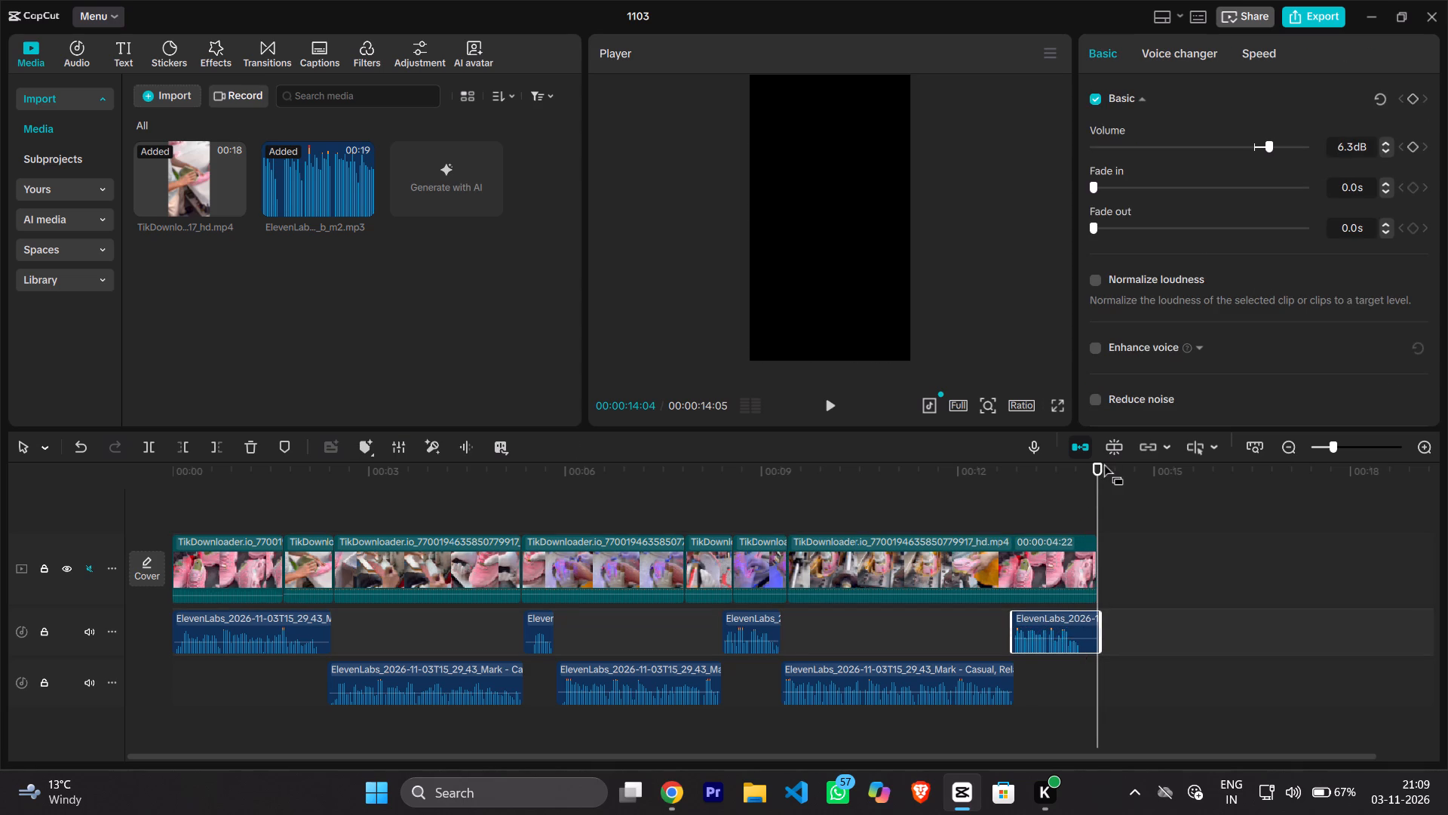
Play the whole edit from the beginning through the pressing-machine shot to review the cuts against the voiceover.
{"action": "left_click_drag", "start_coordinate": [1102, 463], "coordinate": [17, 479]}
{"action": "left_click", "coordinate": [832, 403]}
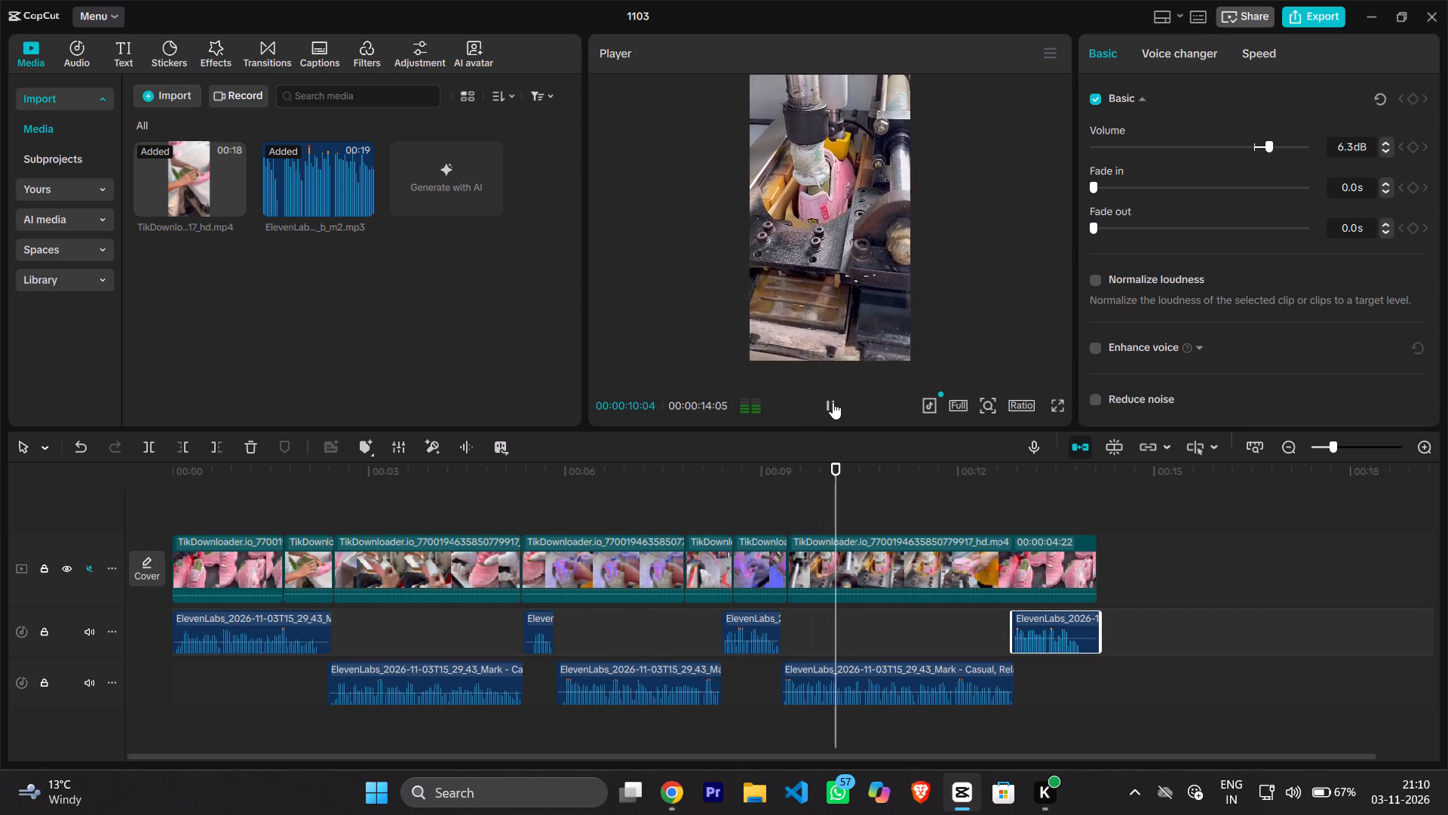
{"action": "left_click", "coordinate": [833, 402]}
Move to the first video cut at 00:00:01:21 and browse the trending video effects for one to use there.
{"action": "left_click_drag", "start_coordinate": [927, 479], "coordinate": [925, 482]}
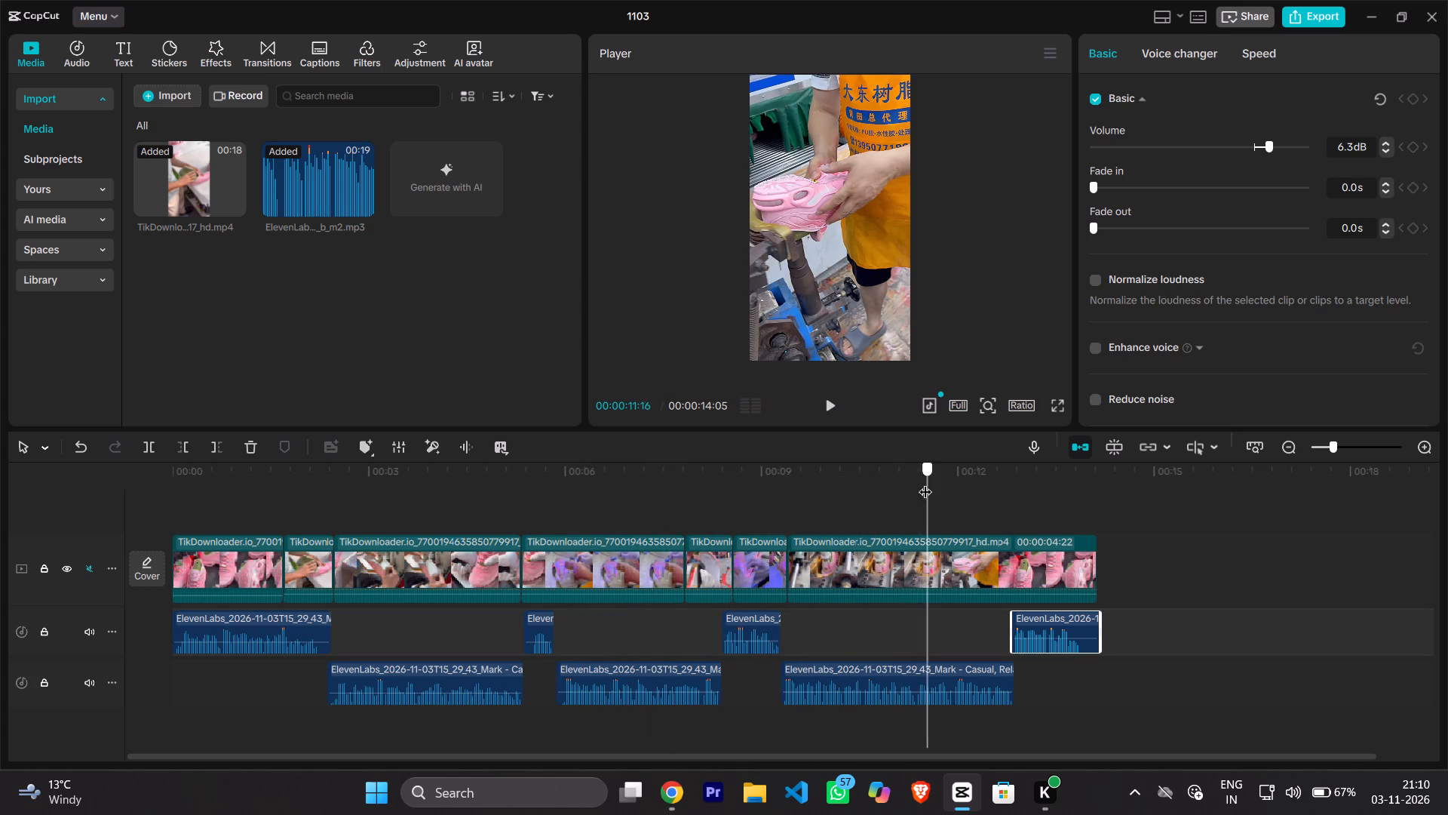
{"action": "left_click_drag", "start_coordinate": [925, 482], "coordinate": [275, 548]}
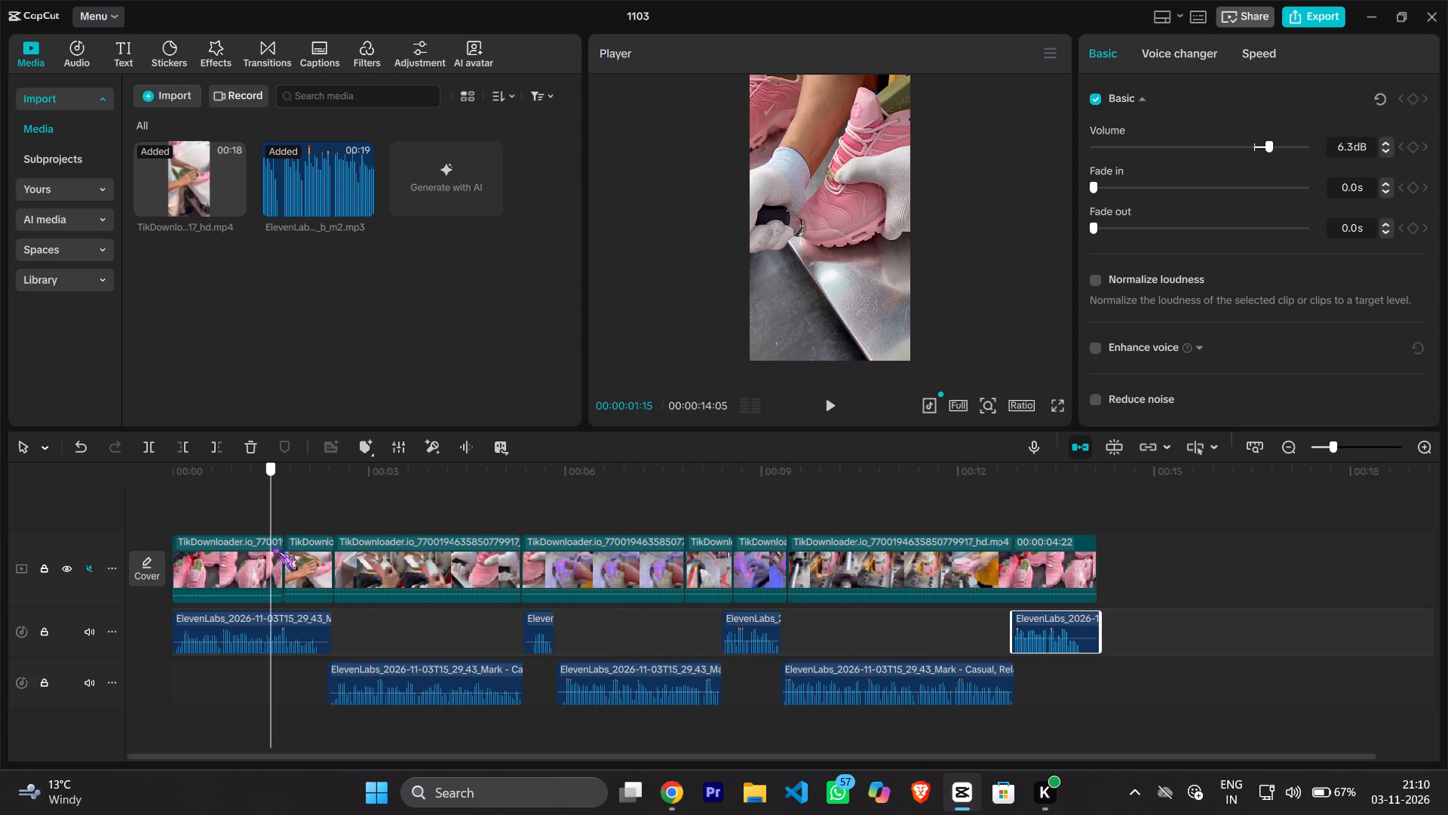
{"action": "left_click_drag", "start_coordinate": [275, 548], "coordinate": [284, 545]}
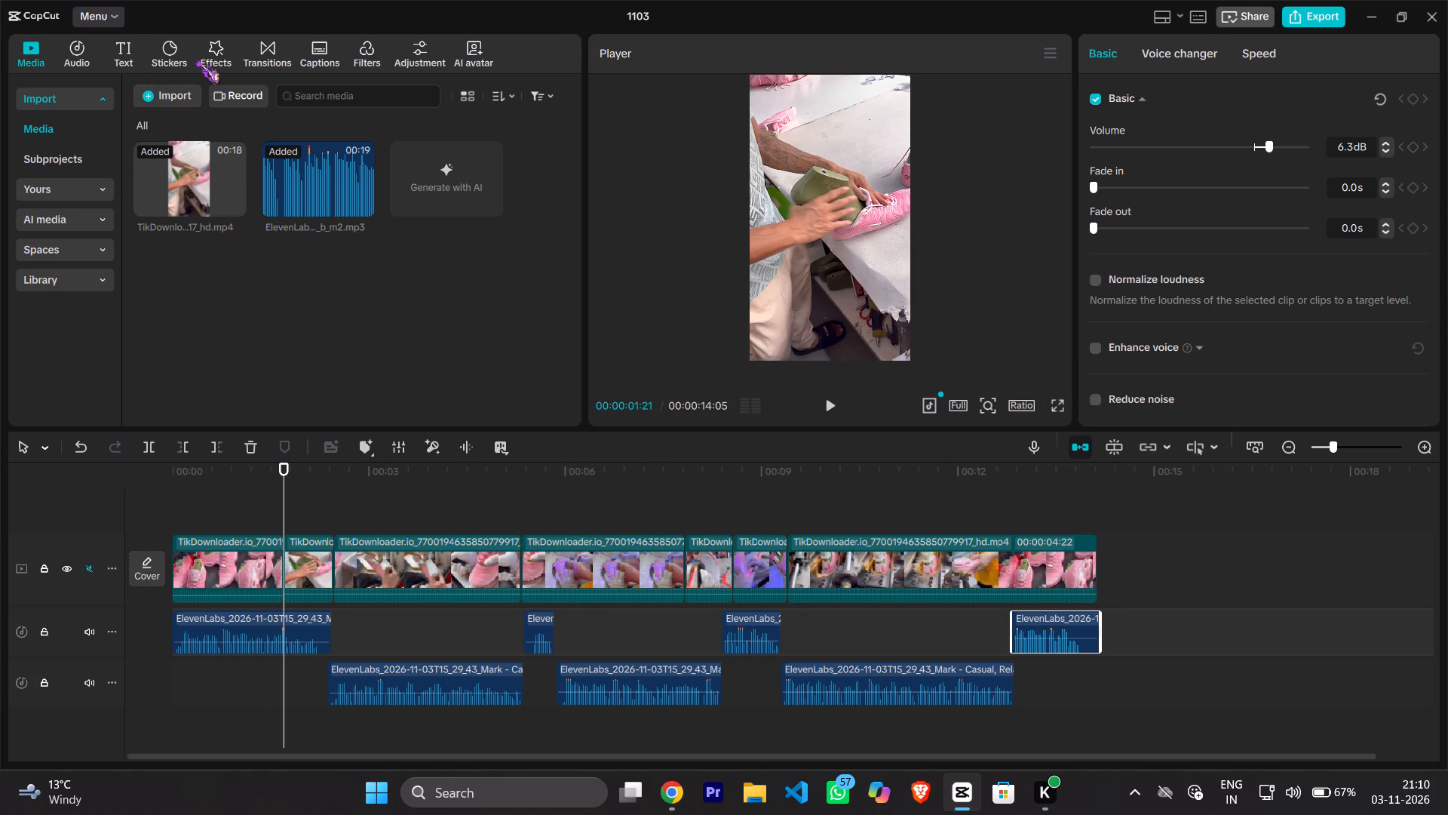
{"action": "left_click", "coordinate": [219, 57]}
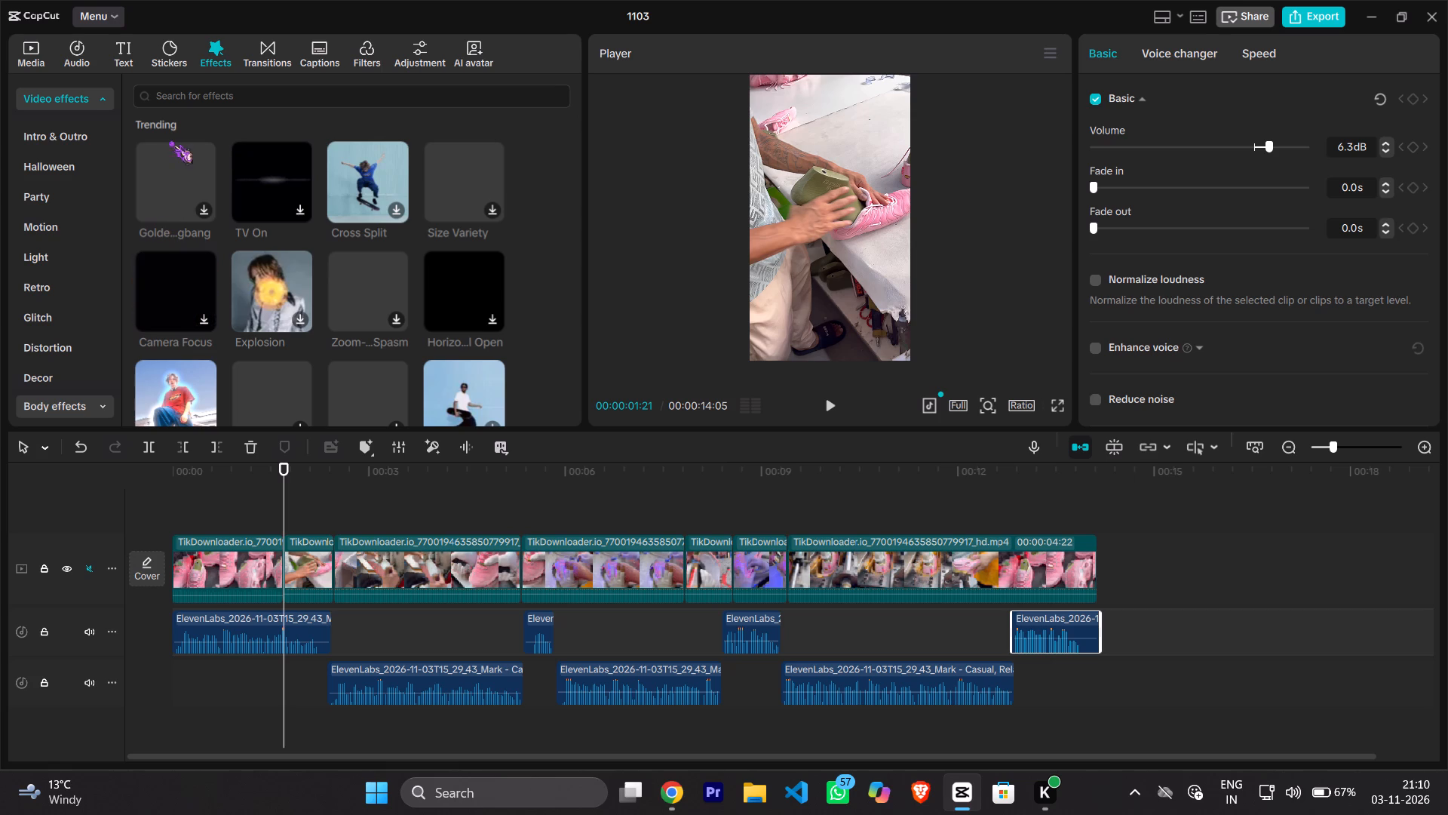
{"action": "scroll", "coordinate": [431, 277], "scroll_direction": "down", "scroll_amount": 1}
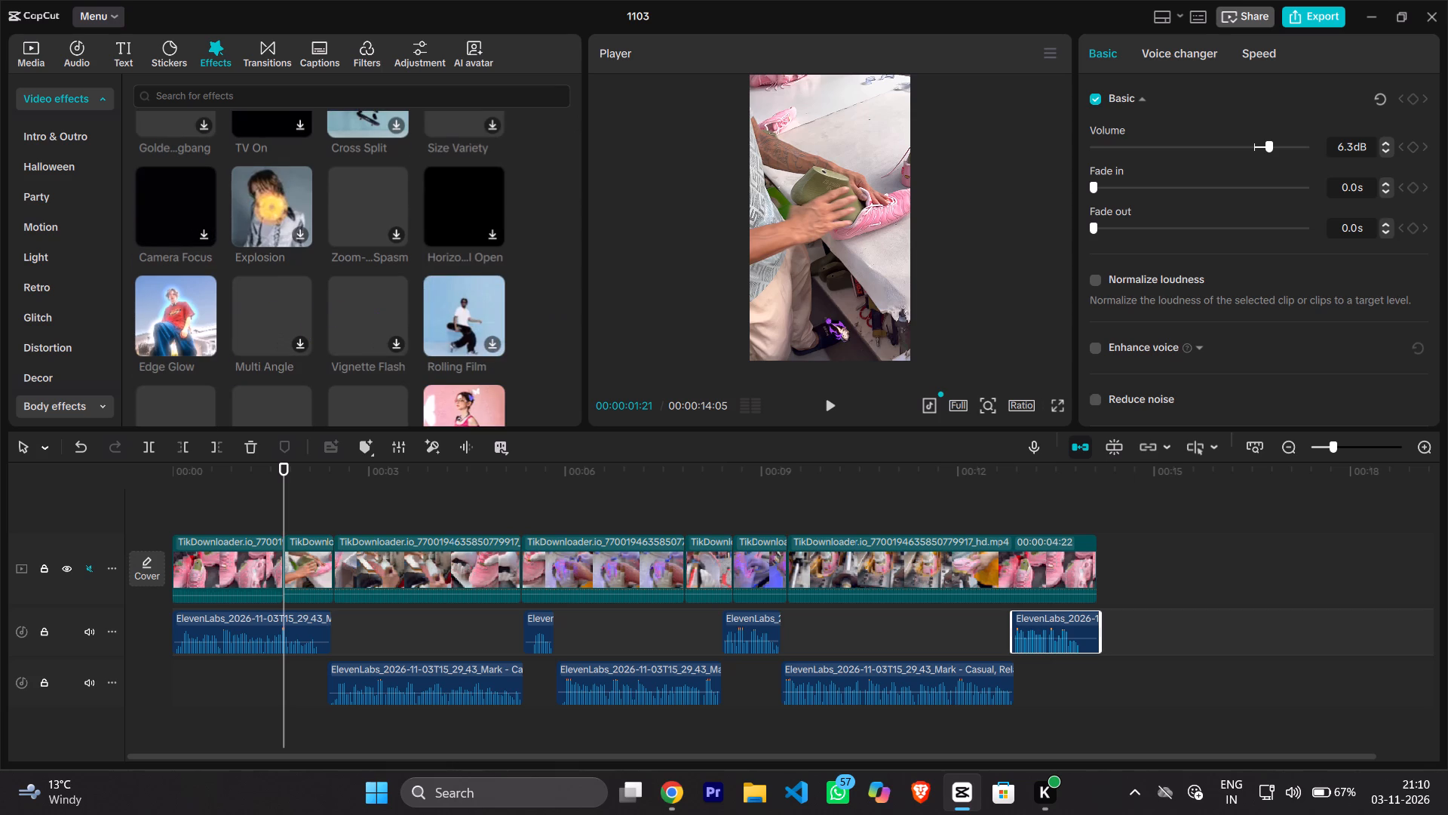
{"action": "scroll", "coordinate": [827, 318], "scroll_direction": "down", "scroll_amount": 2}
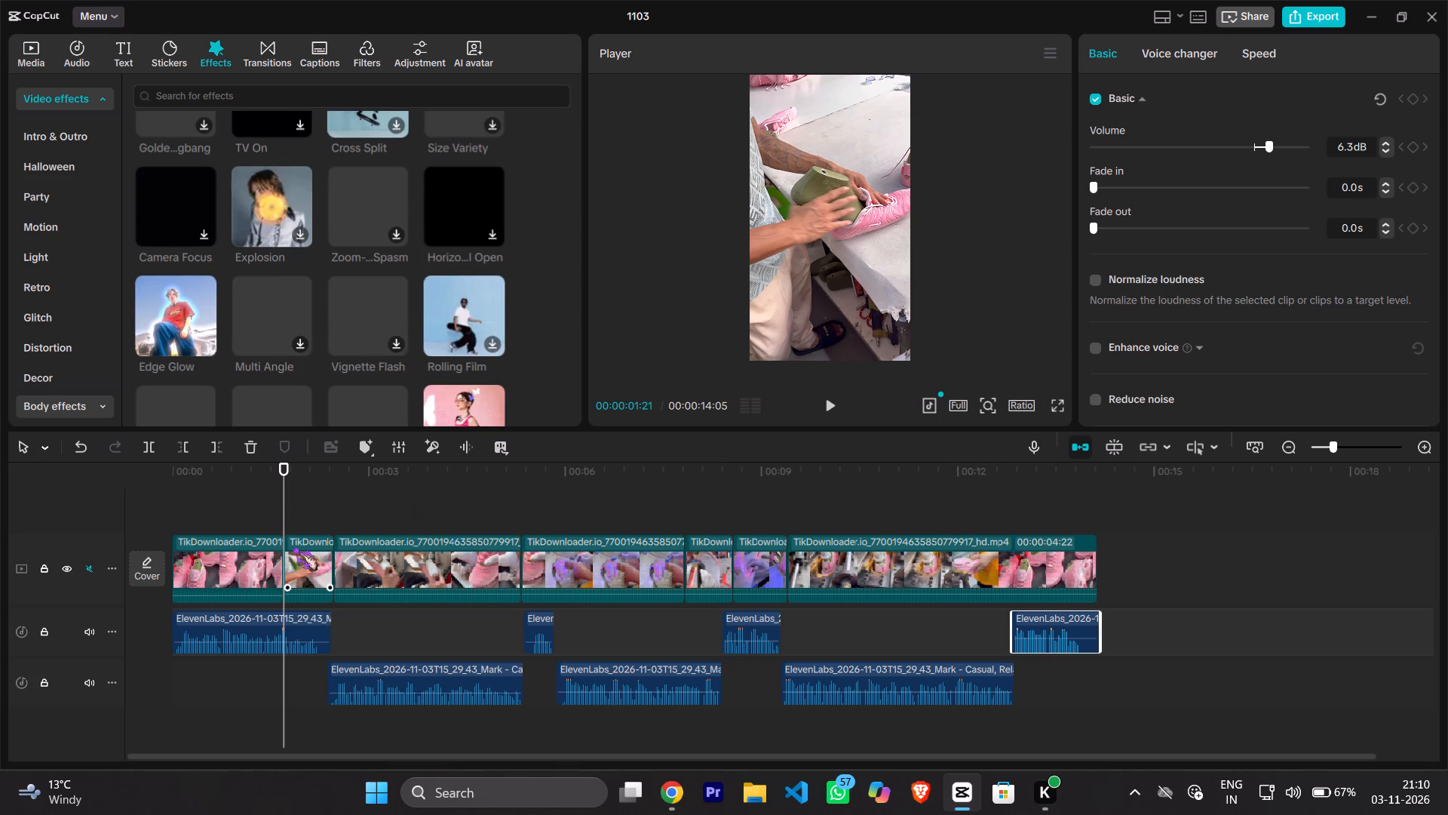
{"action": "left_click", "coordinate": [294, 549]}
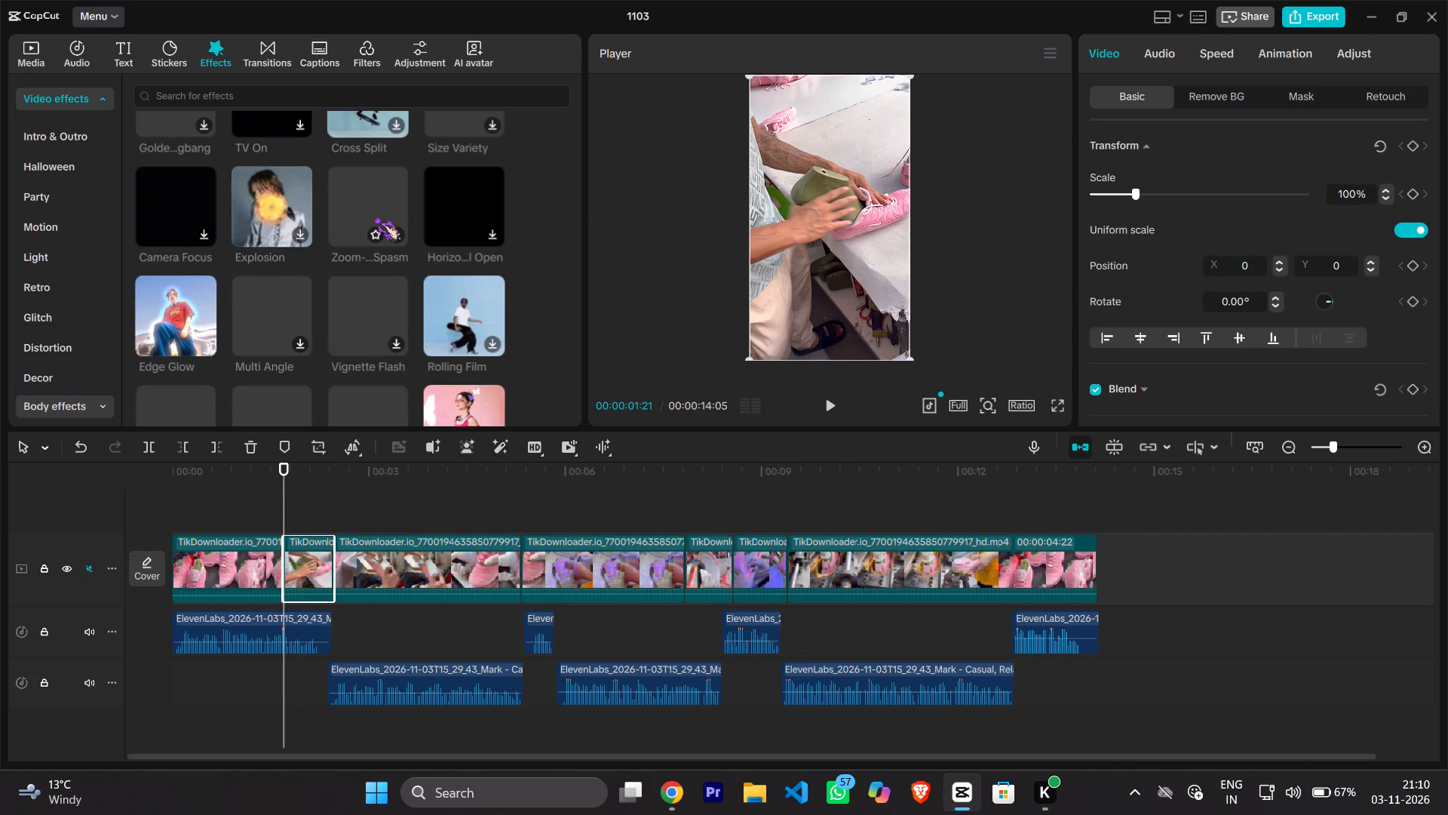
{"action": "scroll", "coordinate": [376, 219], "scroll_direction": "down", "scroll_amount": 9}
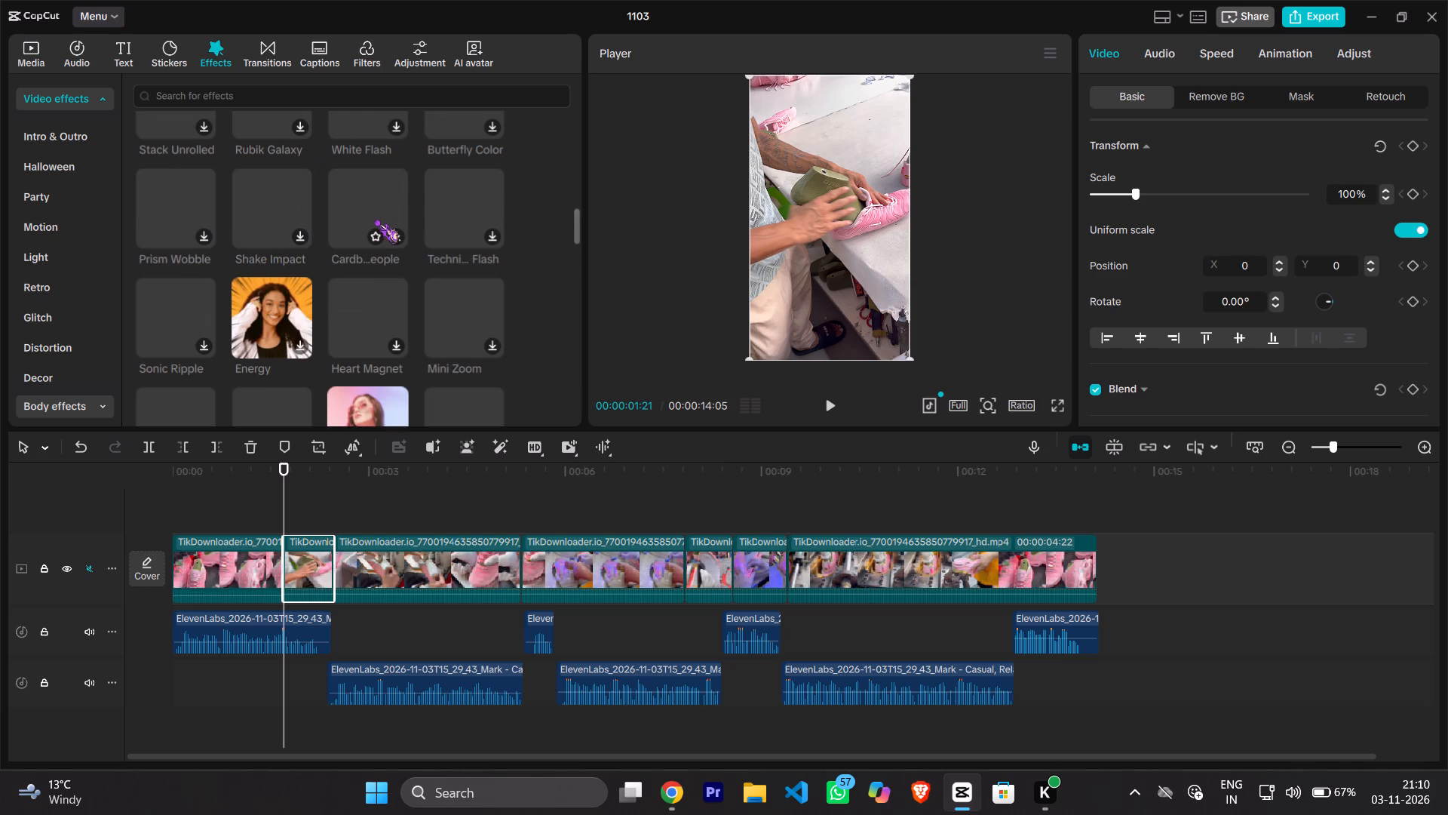
{"action": "scroll", "coordinate": [332, 270], "scroll_direction": "up", "scroll_amount": 1}
{"action": "scroll", "coordinate": [332, 270], "scroll_direction": "down", "scroll_amount": 1}
{"action": "scroll", "coordinate": [331, 269], "scroll_direction": "up", "scroll_amount": 6}
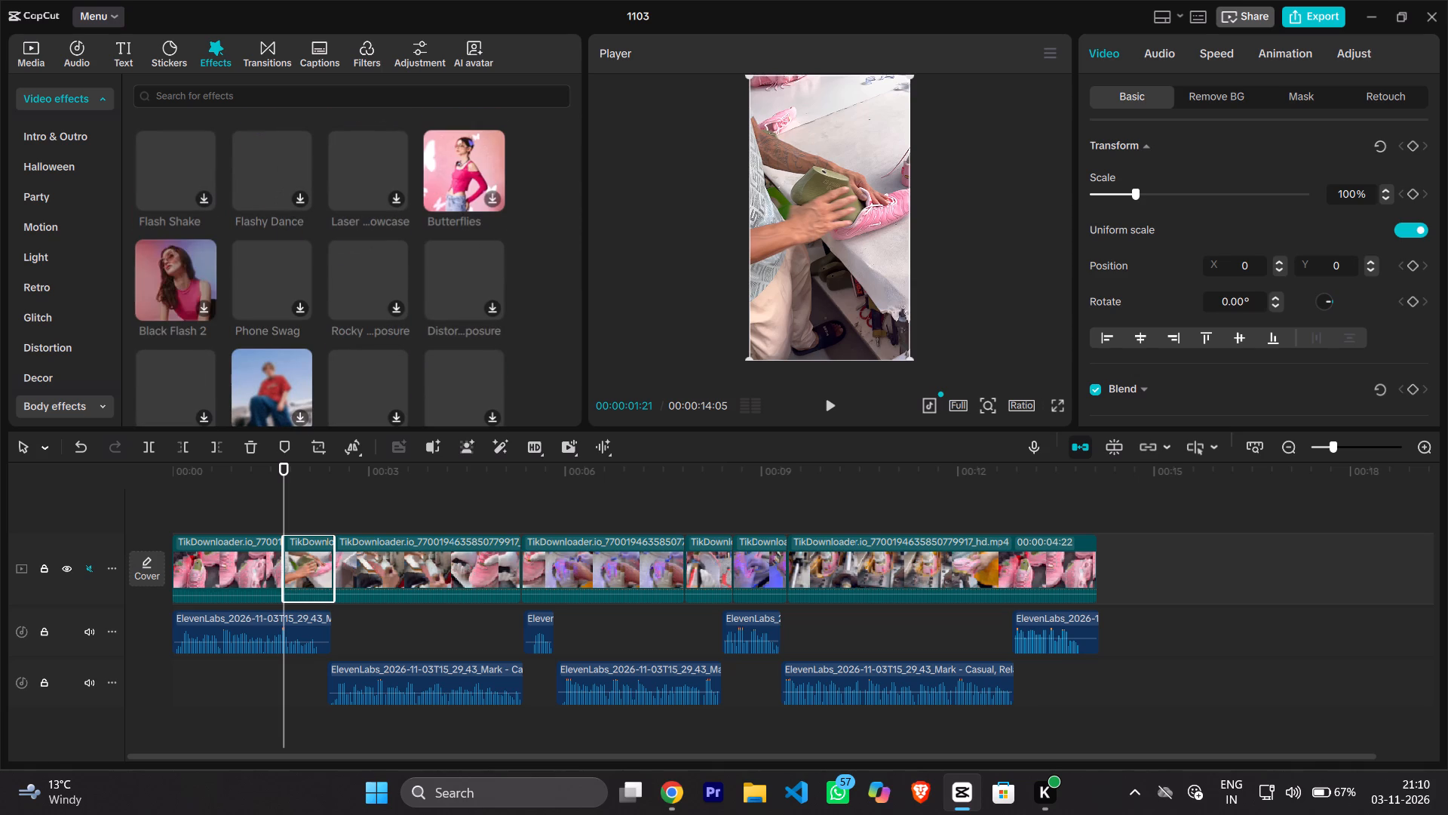
Search the video effects for flash.
{"action": "left_click", "coordinate": [241, 90]}
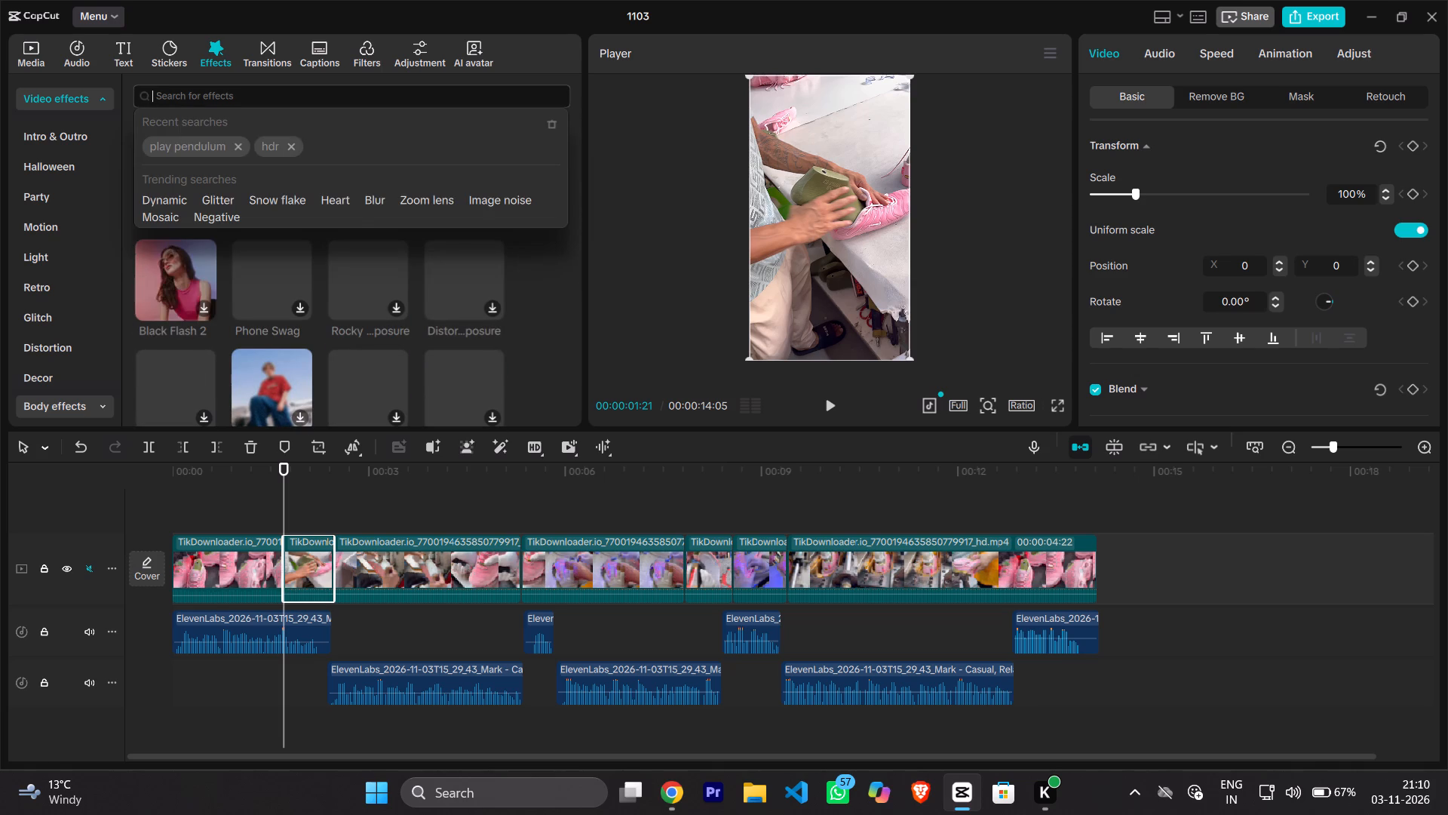
{"action": "key", "text": "f"}
{"action": "key", "text": "l"}
{"action": "type", "text": "ash"}
{"action": "key", "text": "Return"}
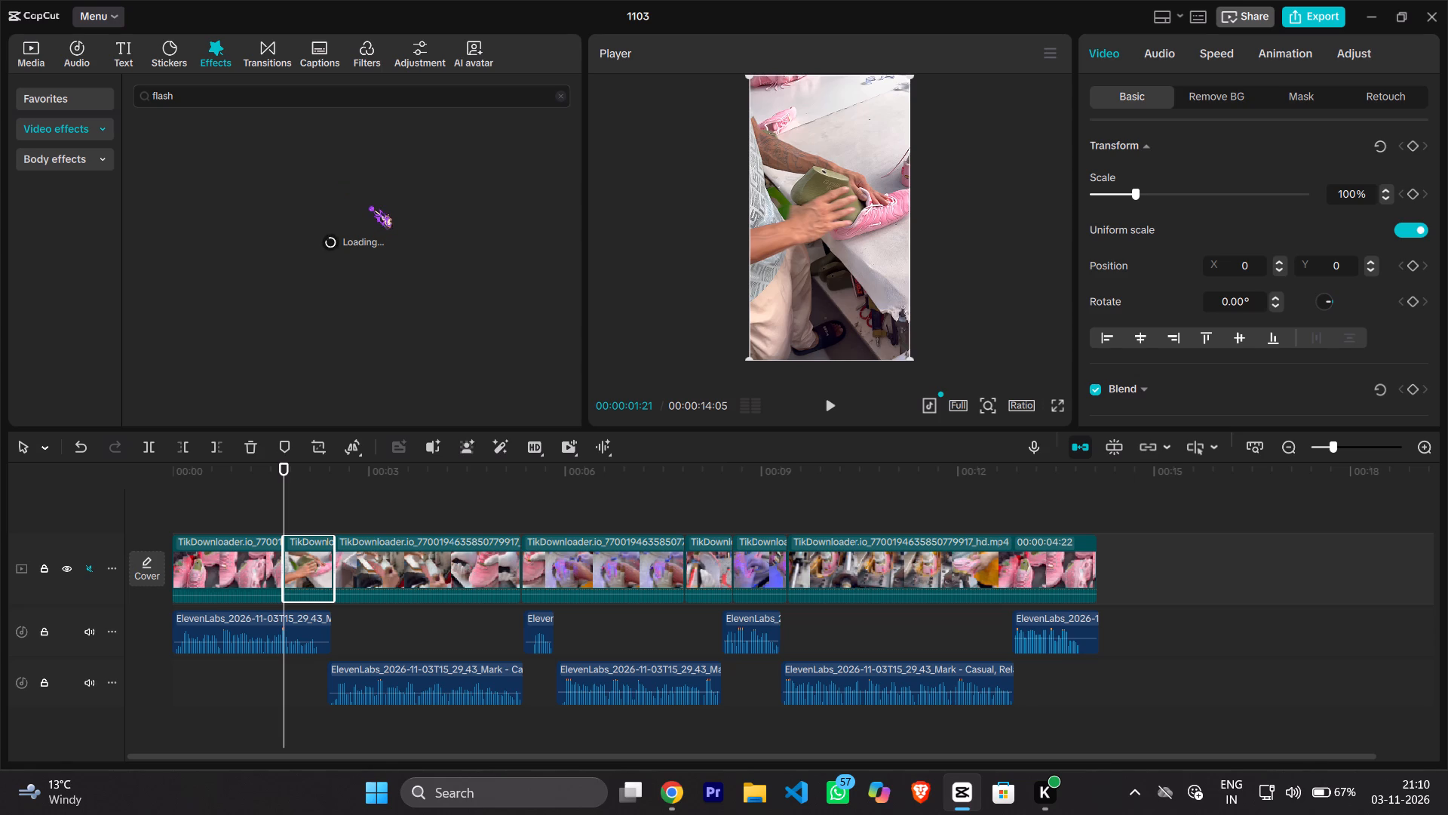
Play the opening sneaker shot from 00:00:00:00 to review the lead-in to the first cut.
{"action": "left_click_drag", "start_coordinate": [284, 465], "coordinate": [206, 468]}
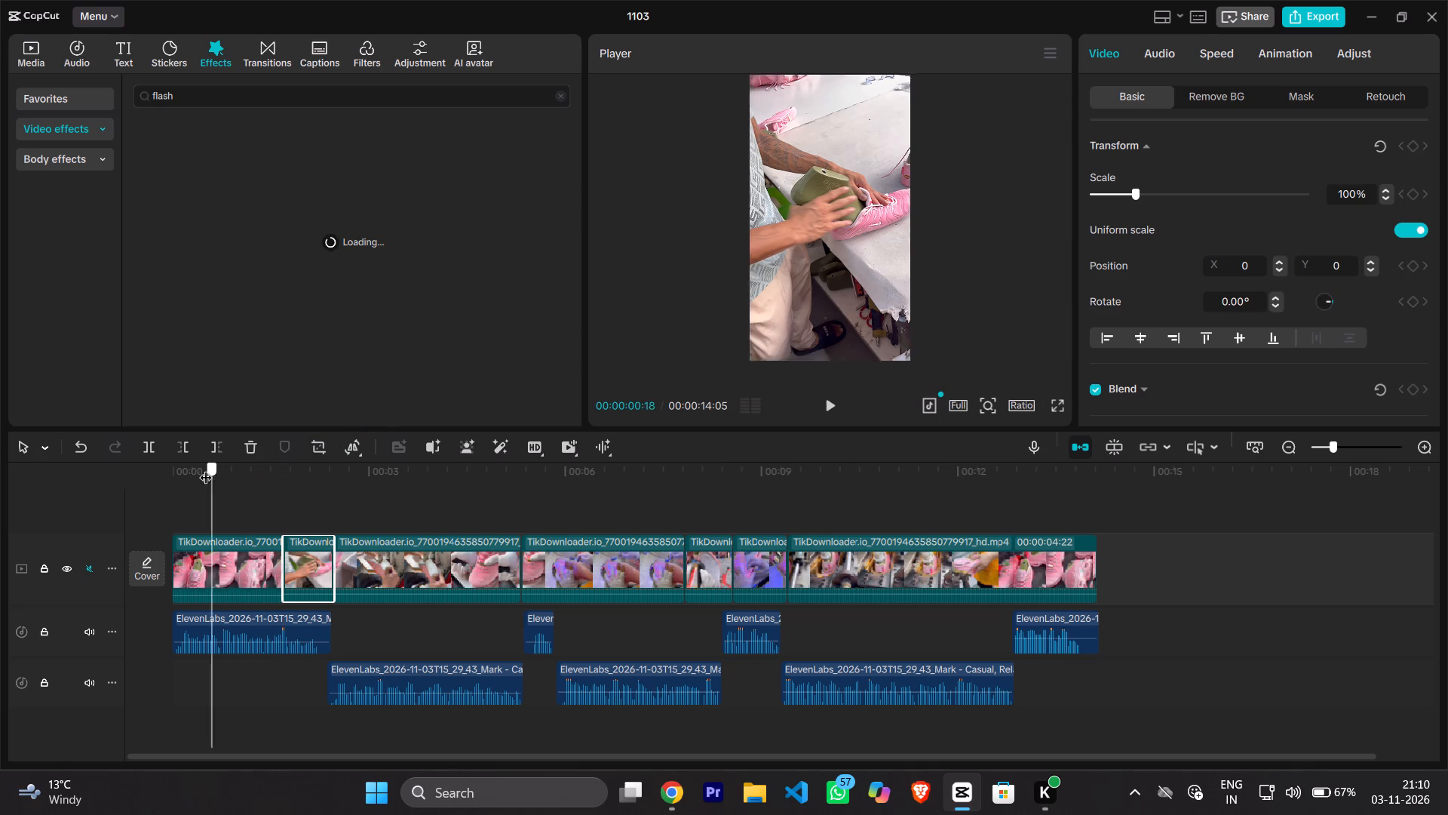
{"action": "left_click_drag", "start_coordinate": [206, 468], "coordinate": [164, 468]}
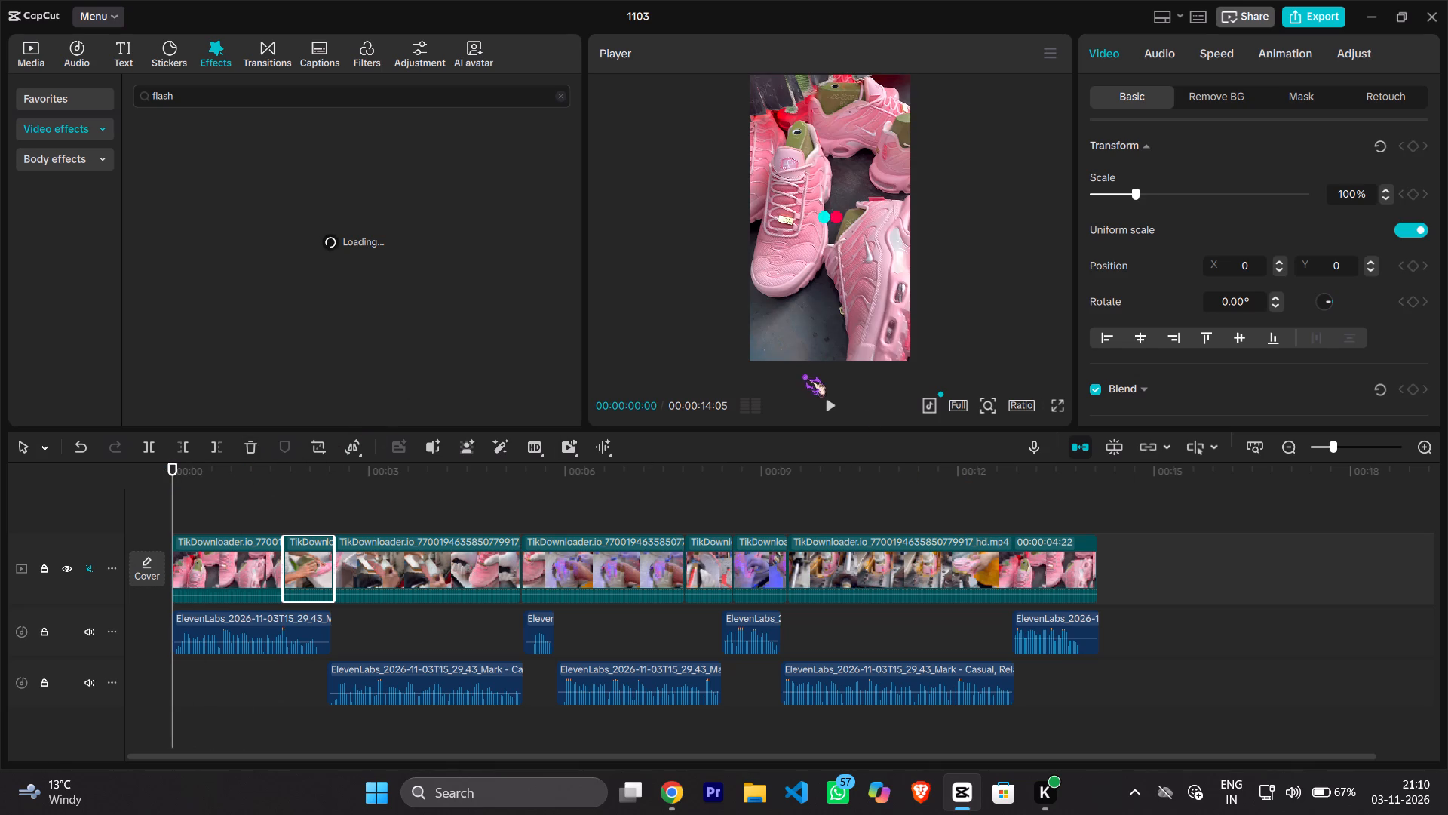
{"action": "left_click", "coordinate": [827, 398]}
{"action": "left_click", "coordinate": [828, 400]}
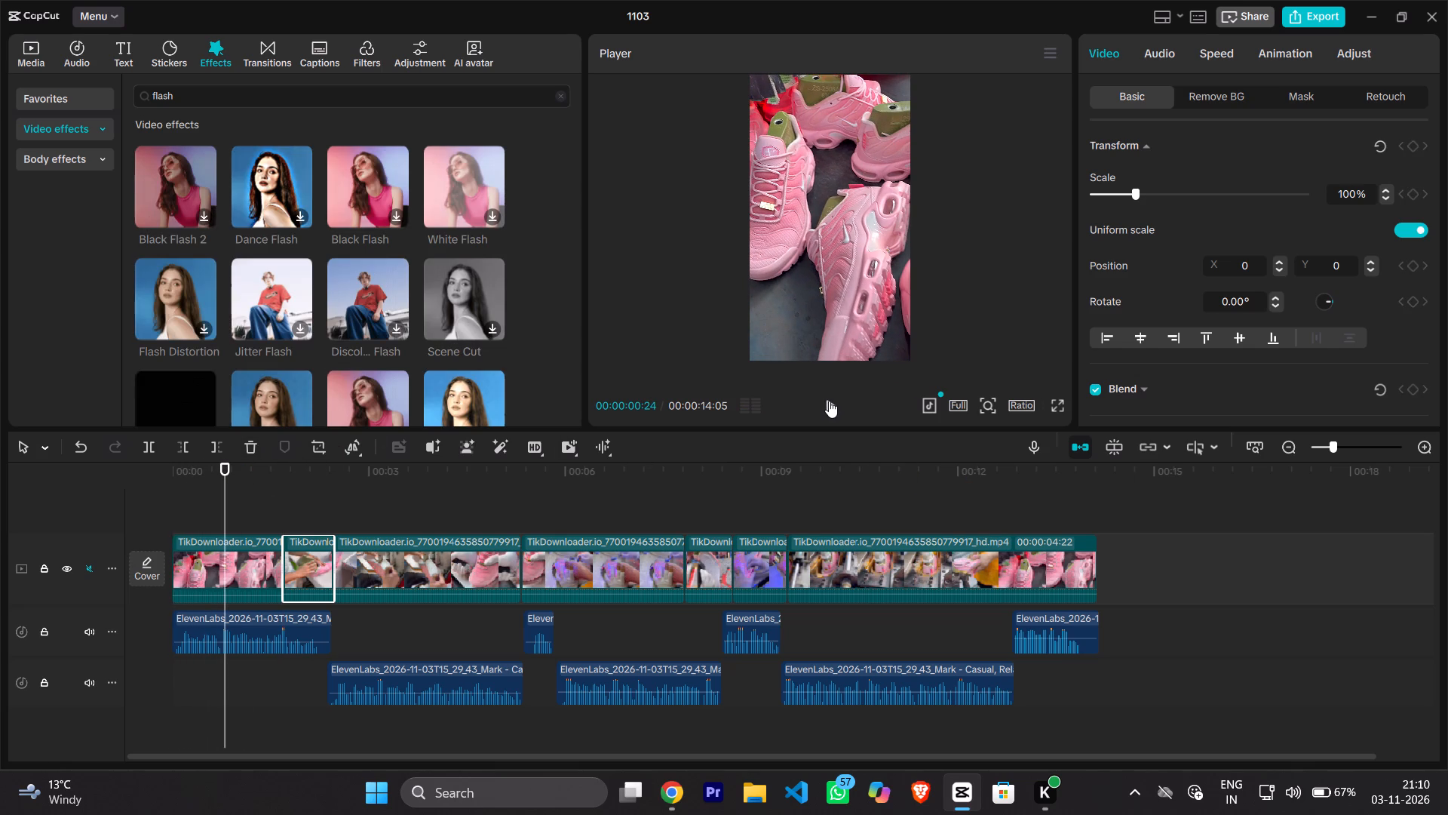
{"action": "left_click", "coordinate": [829, 401]}
{"action": "left_click", "coordinate": [829, 401]}
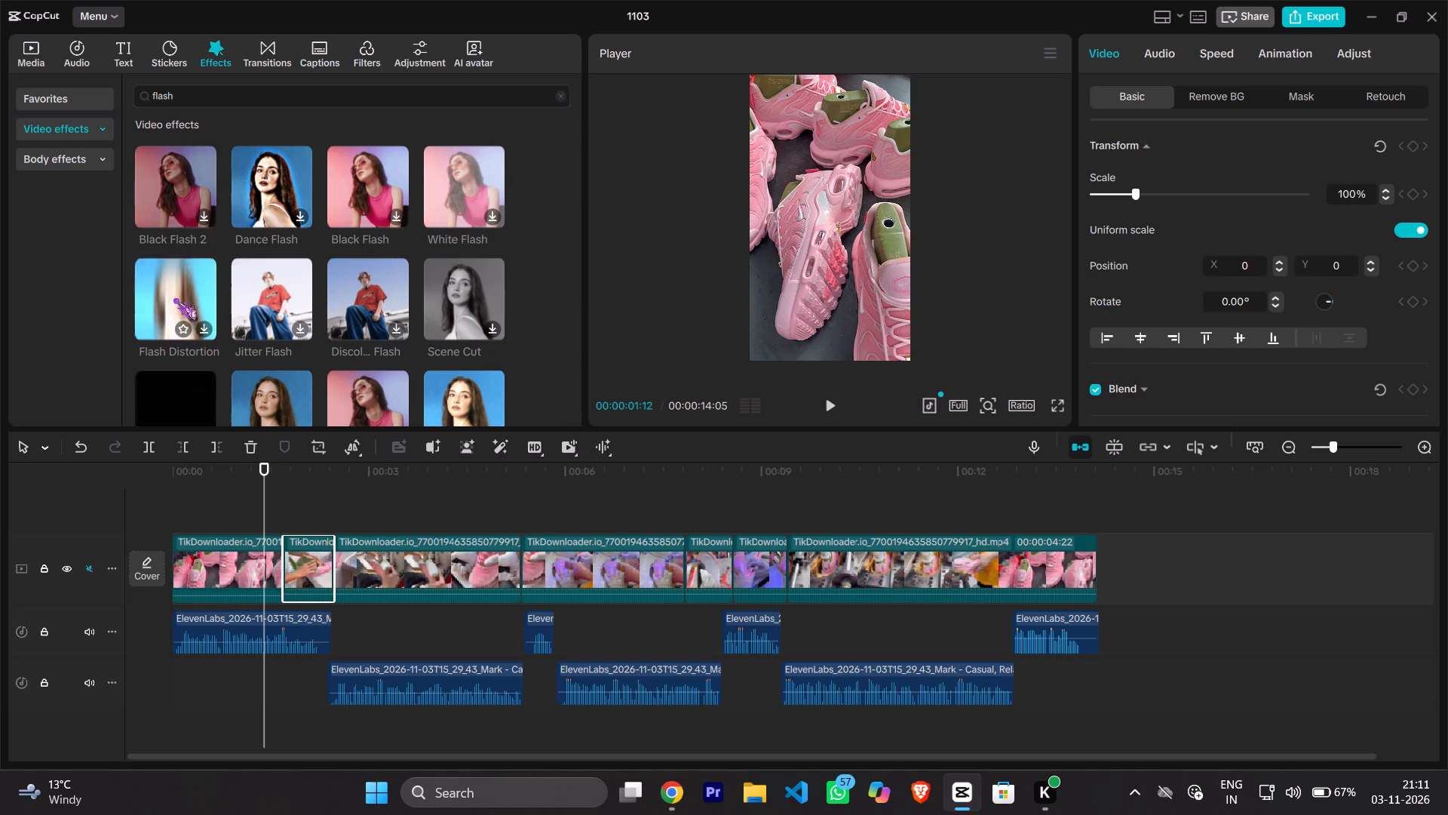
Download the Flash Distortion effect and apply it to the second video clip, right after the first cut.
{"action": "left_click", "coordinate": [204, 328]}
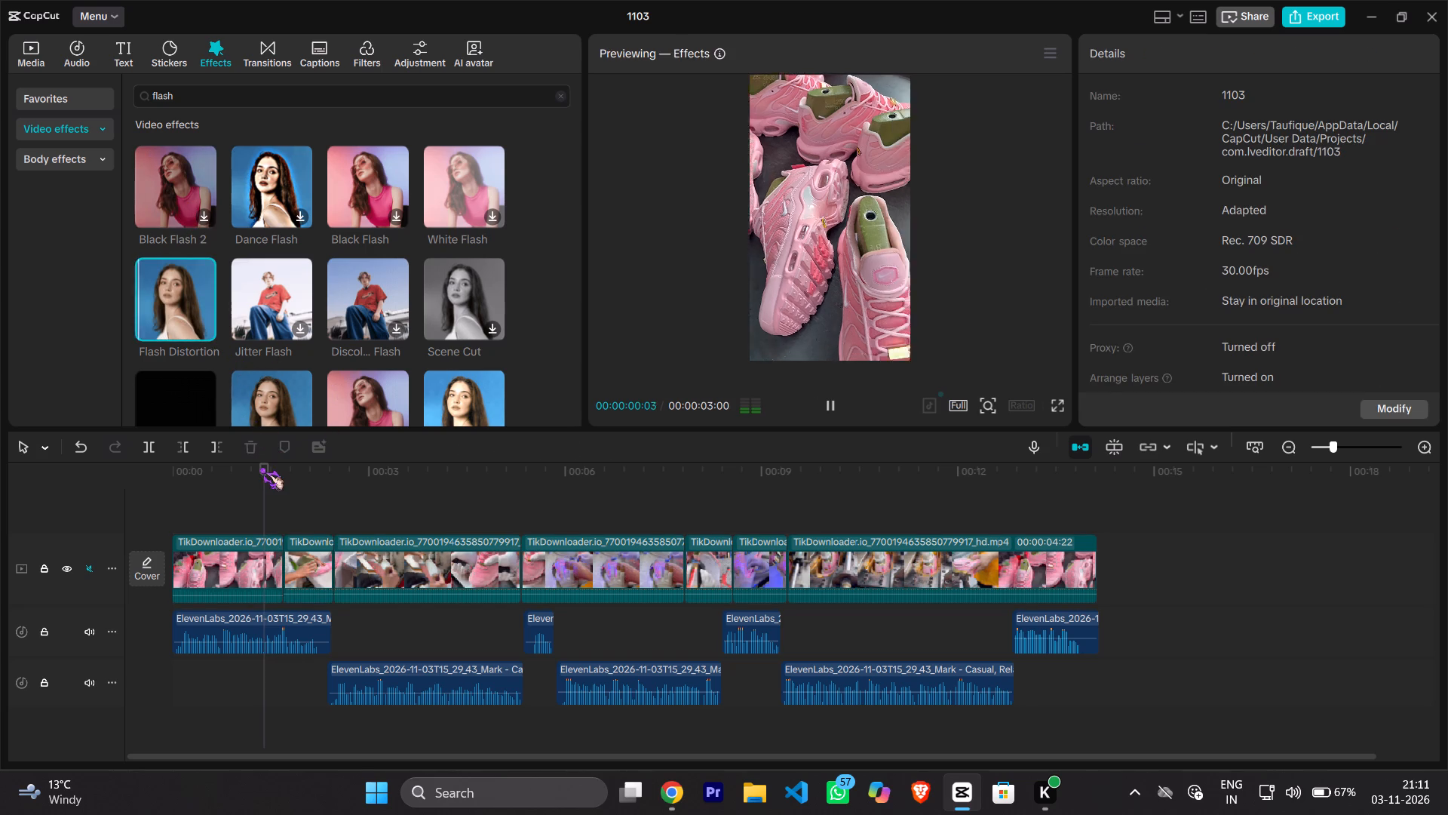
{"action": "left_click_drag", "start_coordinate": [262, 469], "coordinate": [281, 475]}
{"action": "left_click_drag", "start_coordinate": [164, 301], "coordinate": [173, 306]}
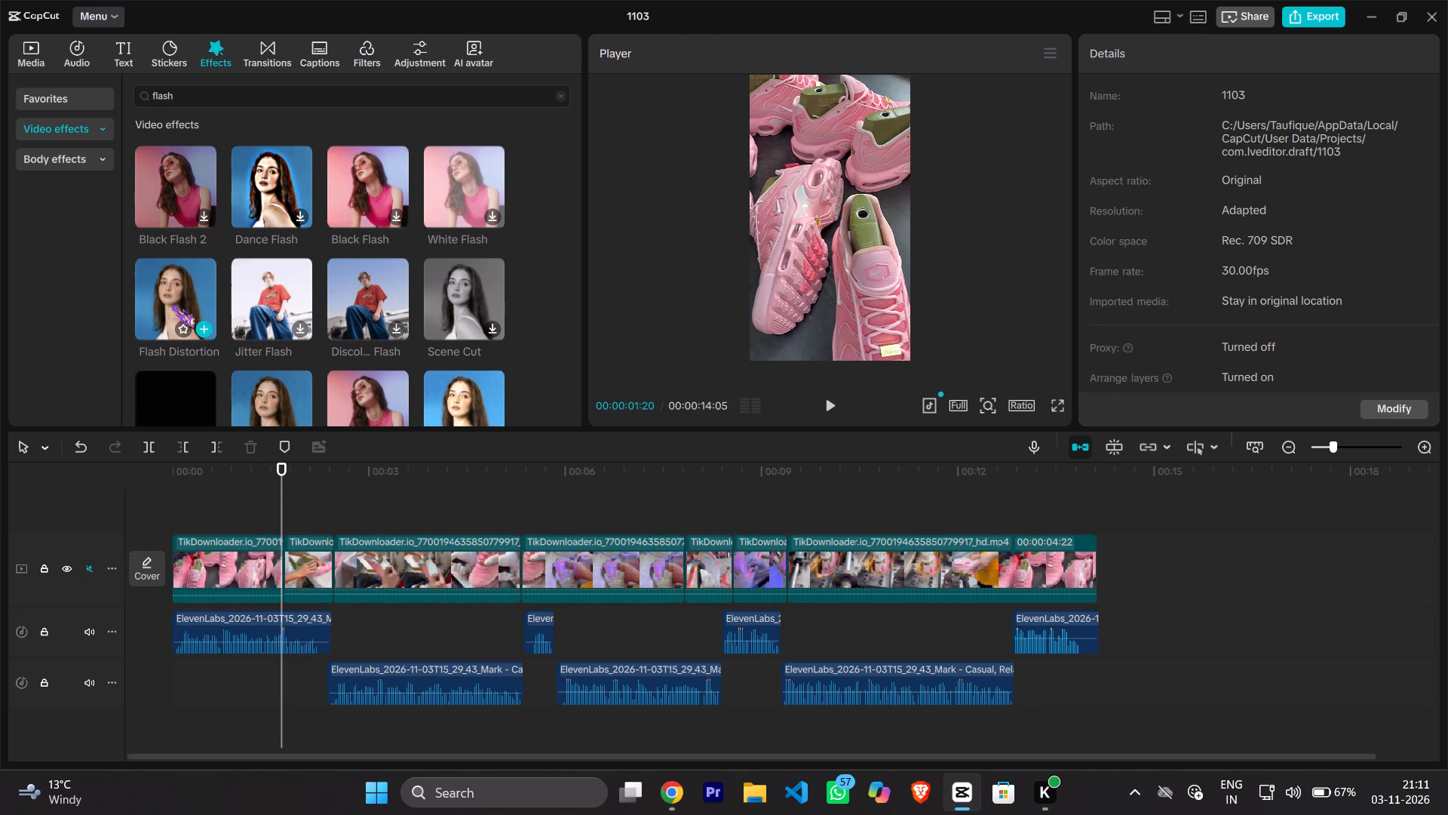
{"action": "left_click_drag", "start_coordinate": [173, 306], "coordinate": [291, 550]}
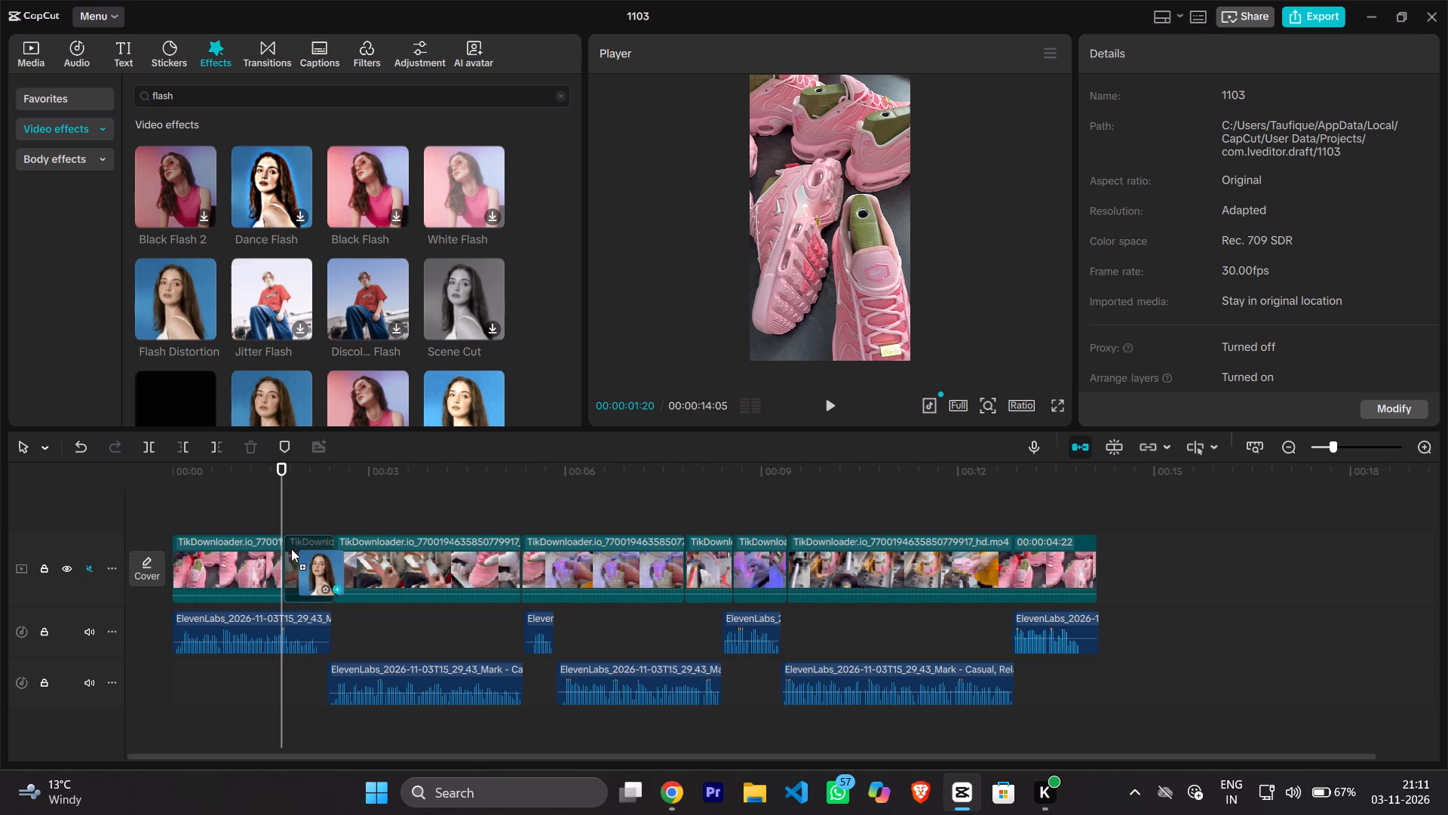
Play the edit from the beginning past the second clip to review the Flash Distortion effect.
{"action": "left_click_drag", "start_coordinate": [281, 466], "coordinate": [167, 469]}
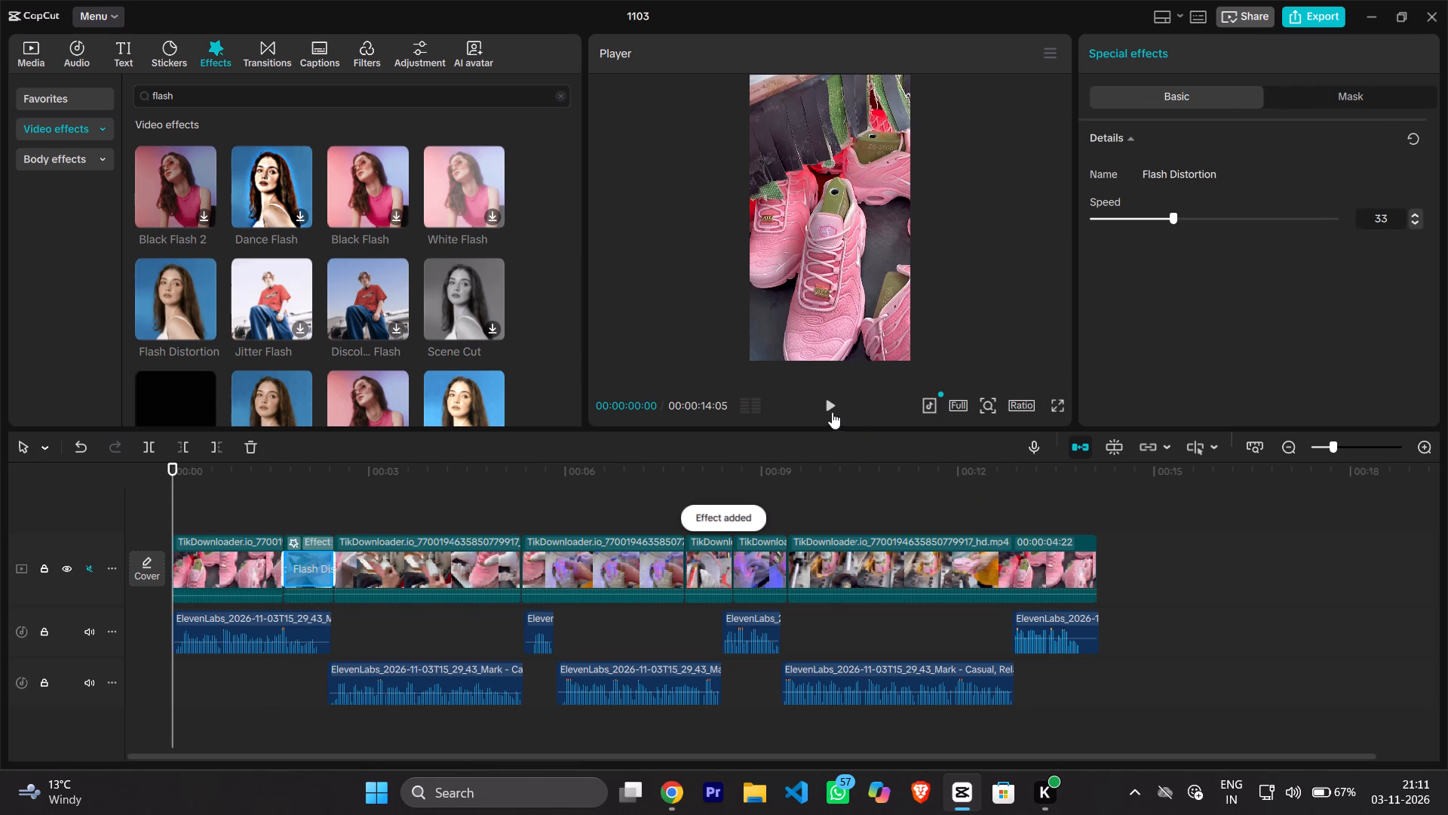
{"action": "left_click", "coordinate": [833, 407]}
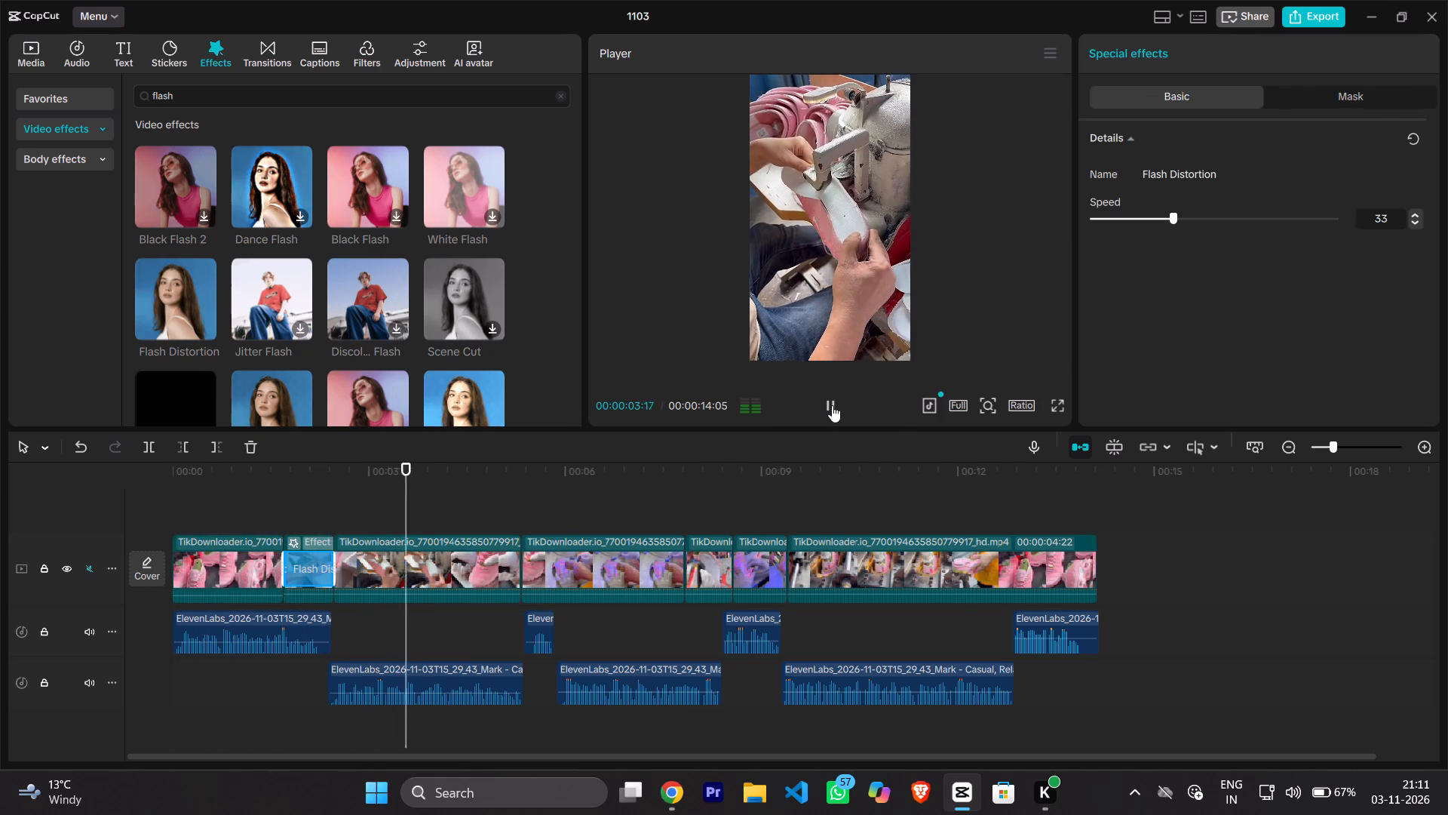
{"action": "left_click", "coordinate": [832, 405]}
{"action": "left_click_drag", "start_coordinate": [431, 481], "coordinate": [355, 504]}
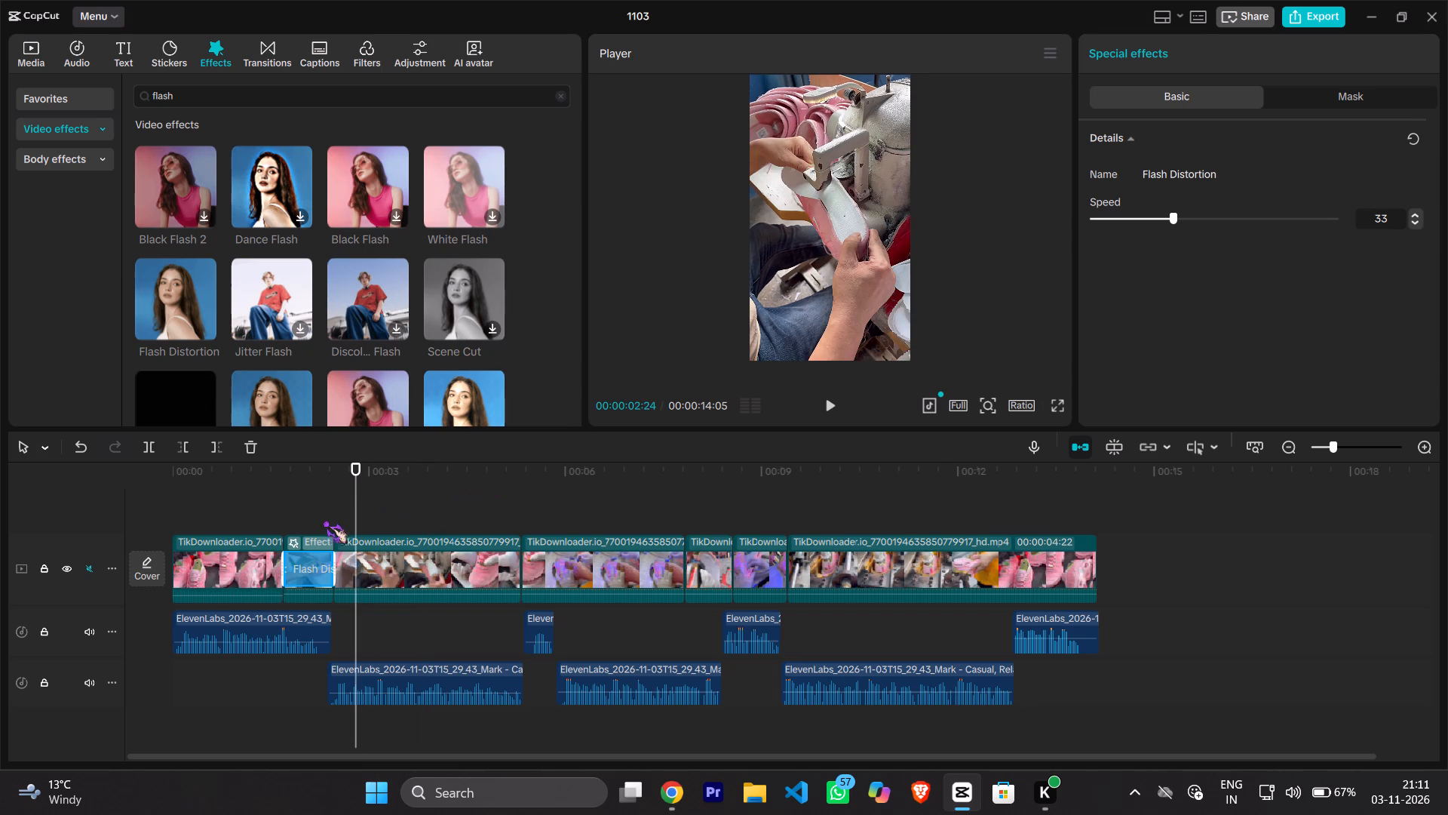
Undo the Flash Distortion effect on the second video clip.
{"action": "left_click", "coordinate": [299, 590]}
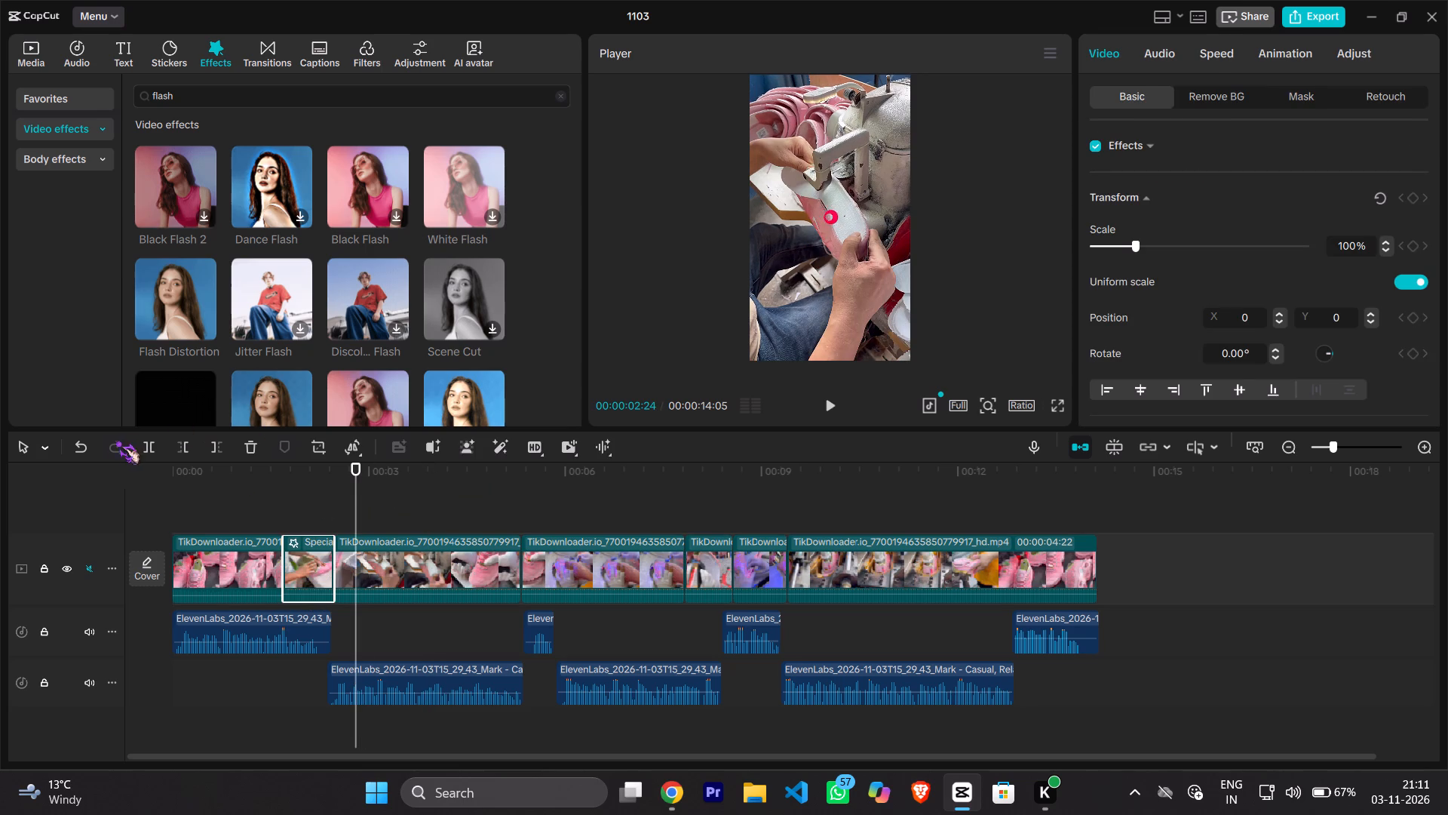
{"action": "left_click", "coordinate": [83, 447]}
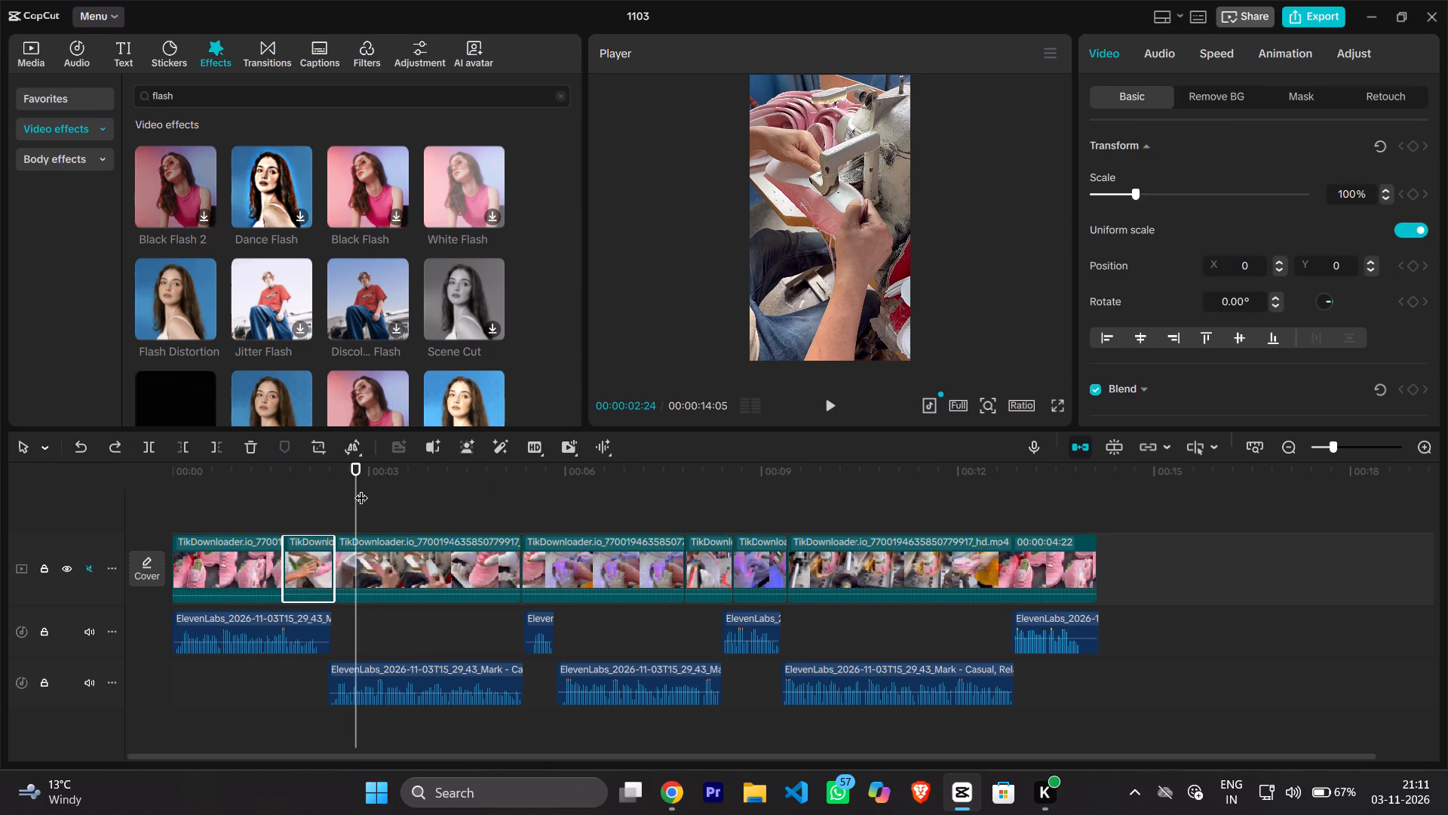
Scrub back to the first cut at 00:00:01:21 and look over the available transitions.
{"action": "left_click_drag", "start_coordinate": [361, 488], "coordinate": [282, 509]}
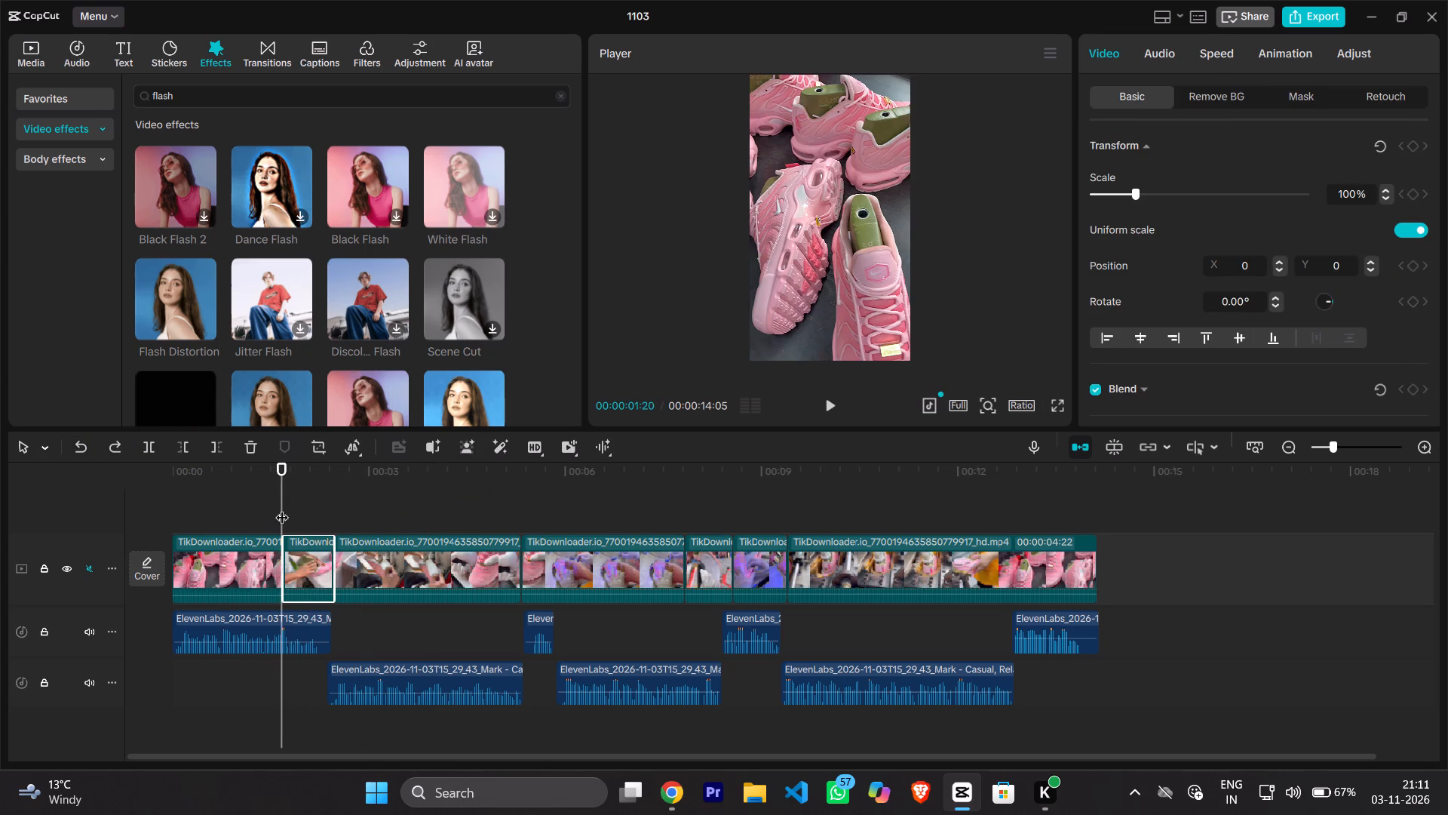
{"action": "left_click", "coordinate": [354, 500]}
{"action": "left_click_drag", "start_coordinate": [357, 484], "coordinate": [299, 492]}
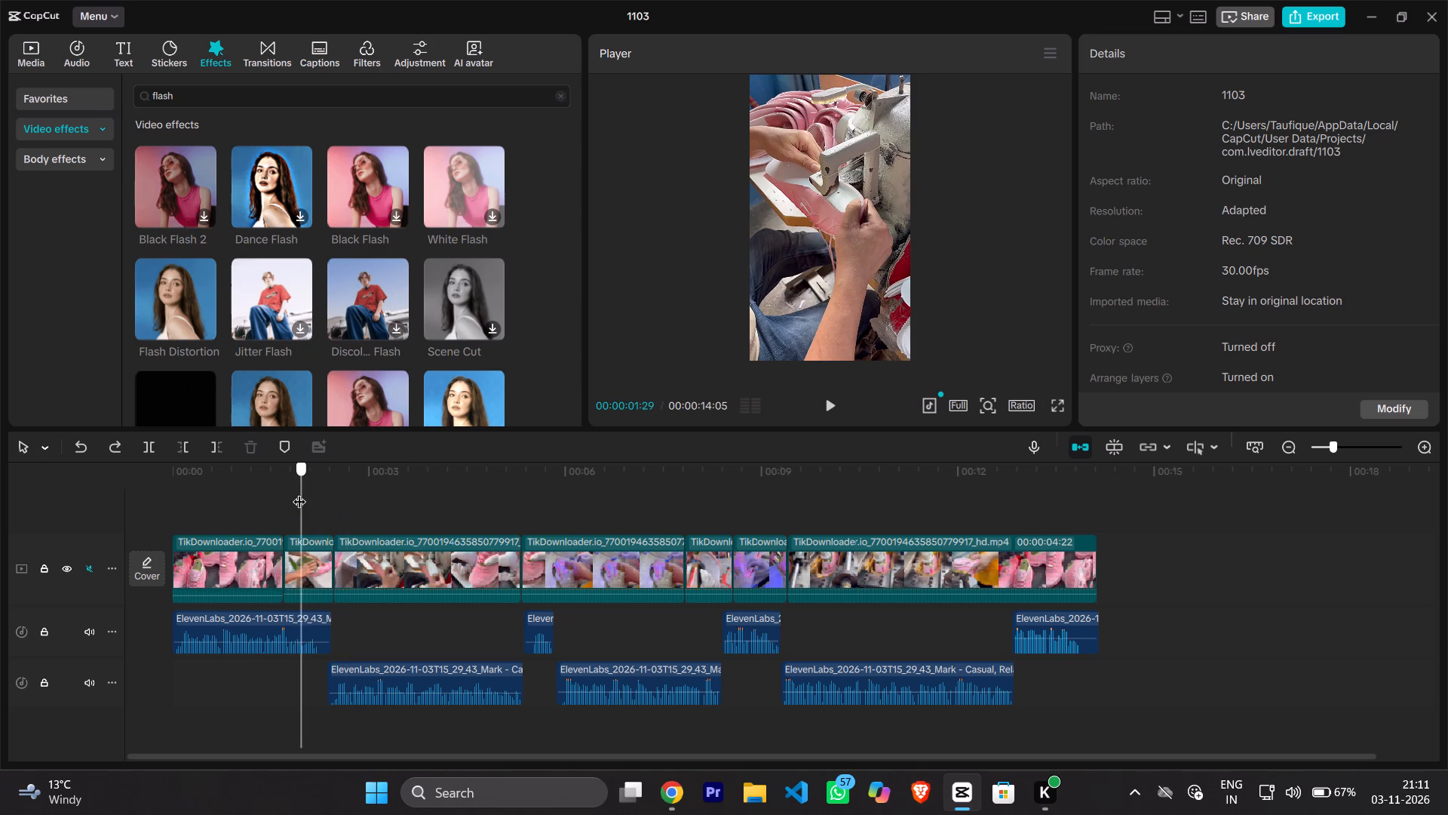
{"action": "left_click_drag", "start_coordinate": [299, 492], "coordinate": [284, 498]}
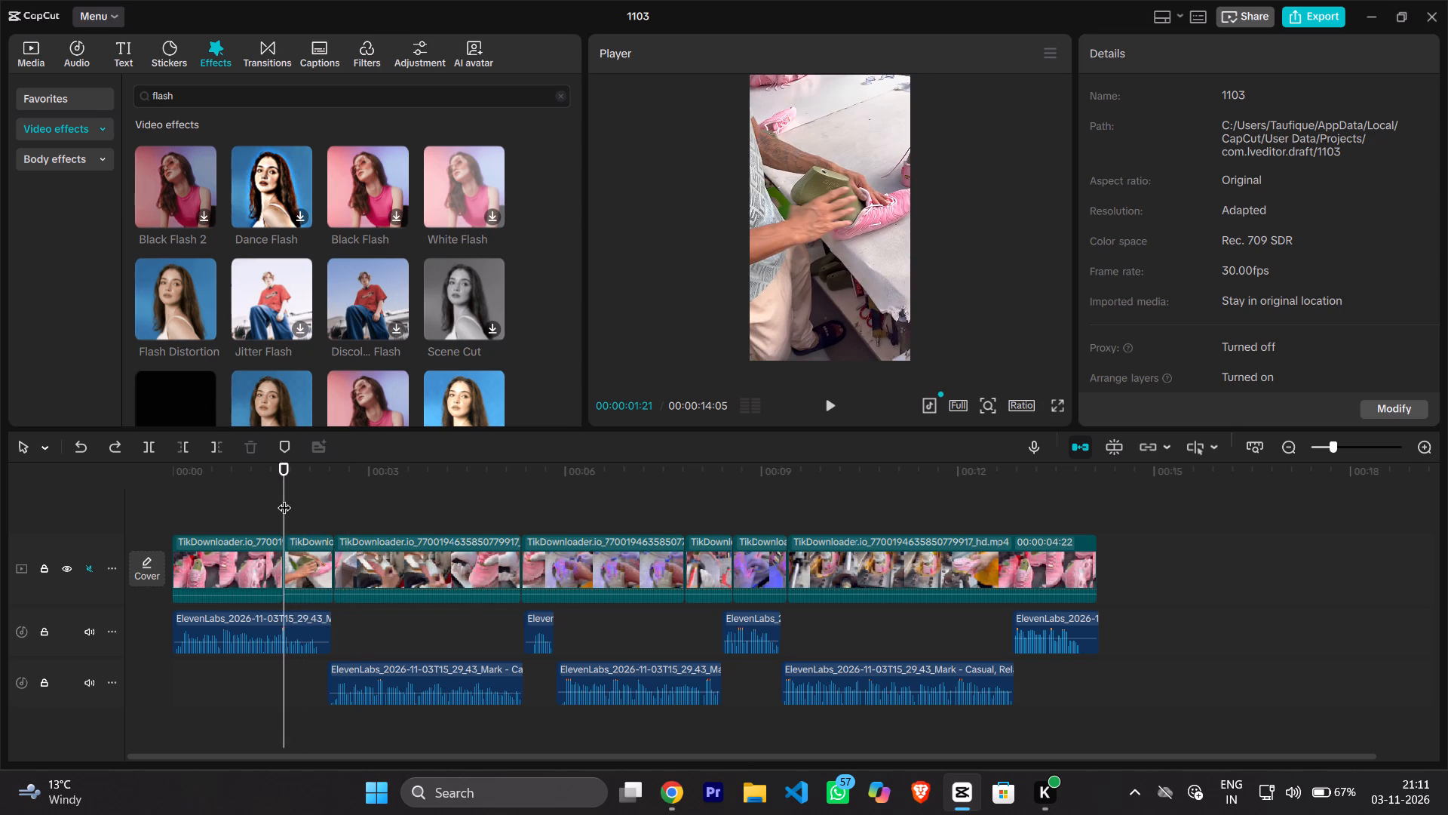
{"action": "left_click", "coordinate": [256, 51]}
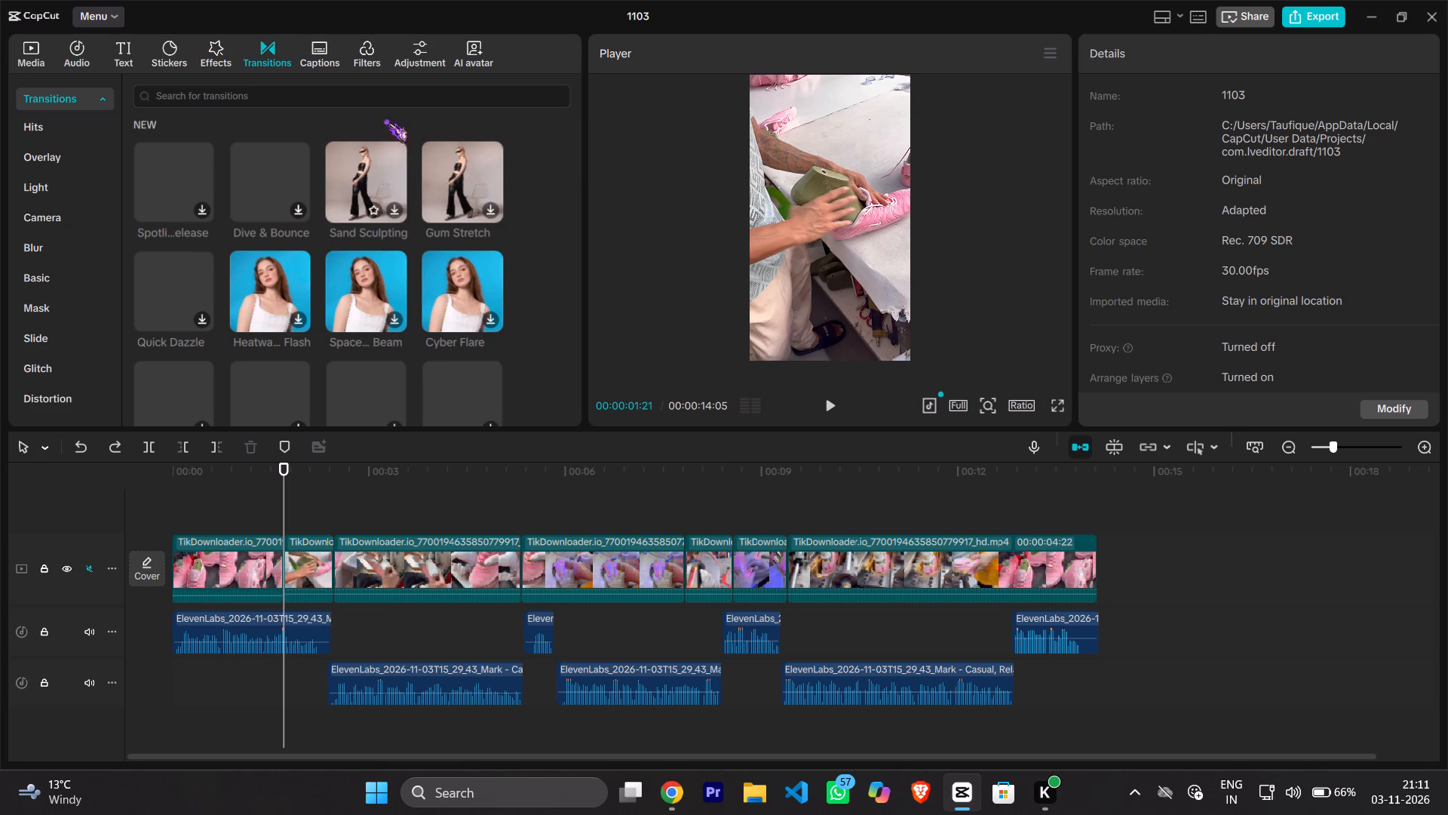
Generate auto captions for the voiceover with Auto detect as spoken language and filler-word identification on.
{"action": "left_click", "coordinate": [324, 48]}
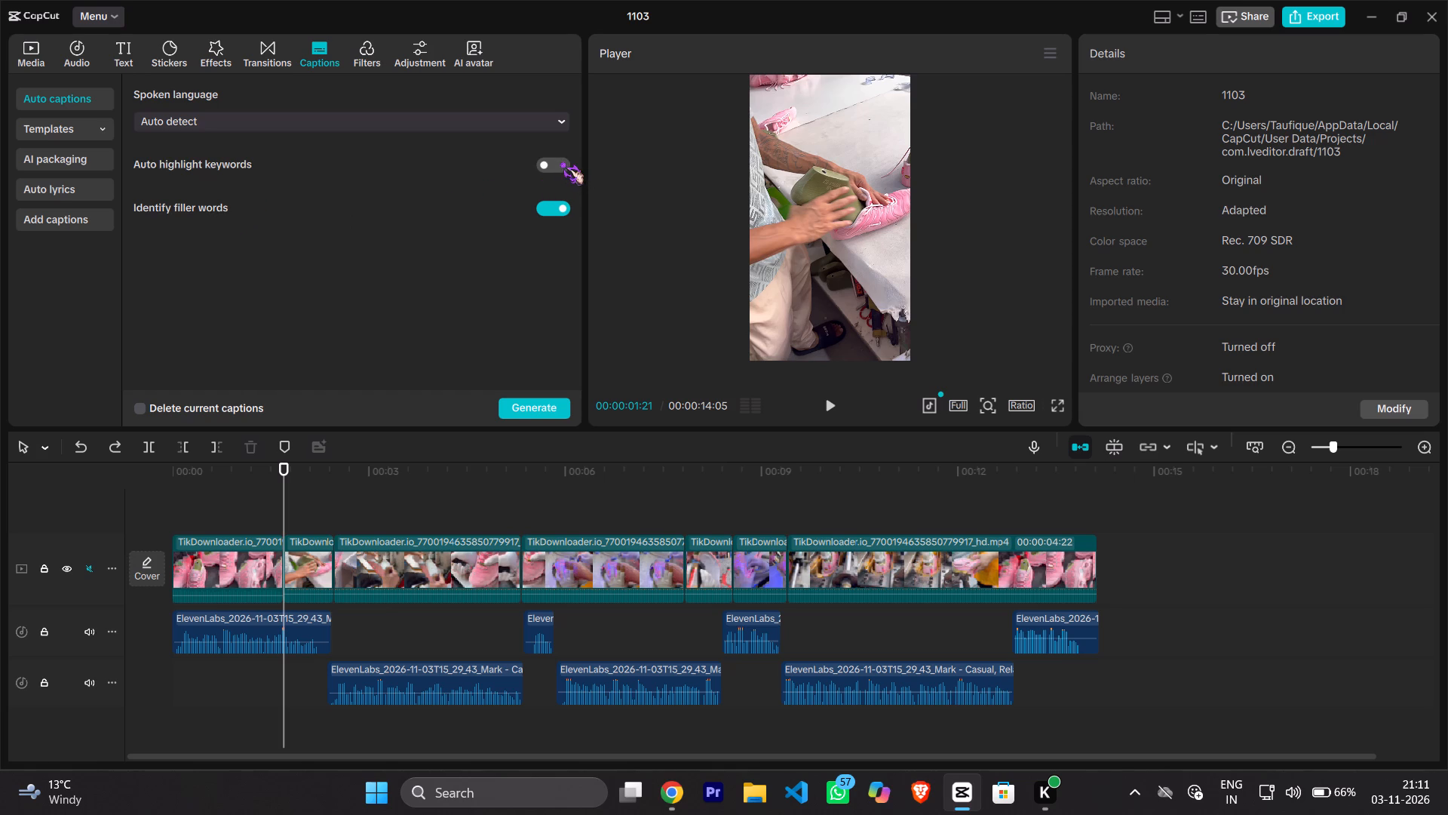
{"action": "left_click", "coordinate": [538, 404]}
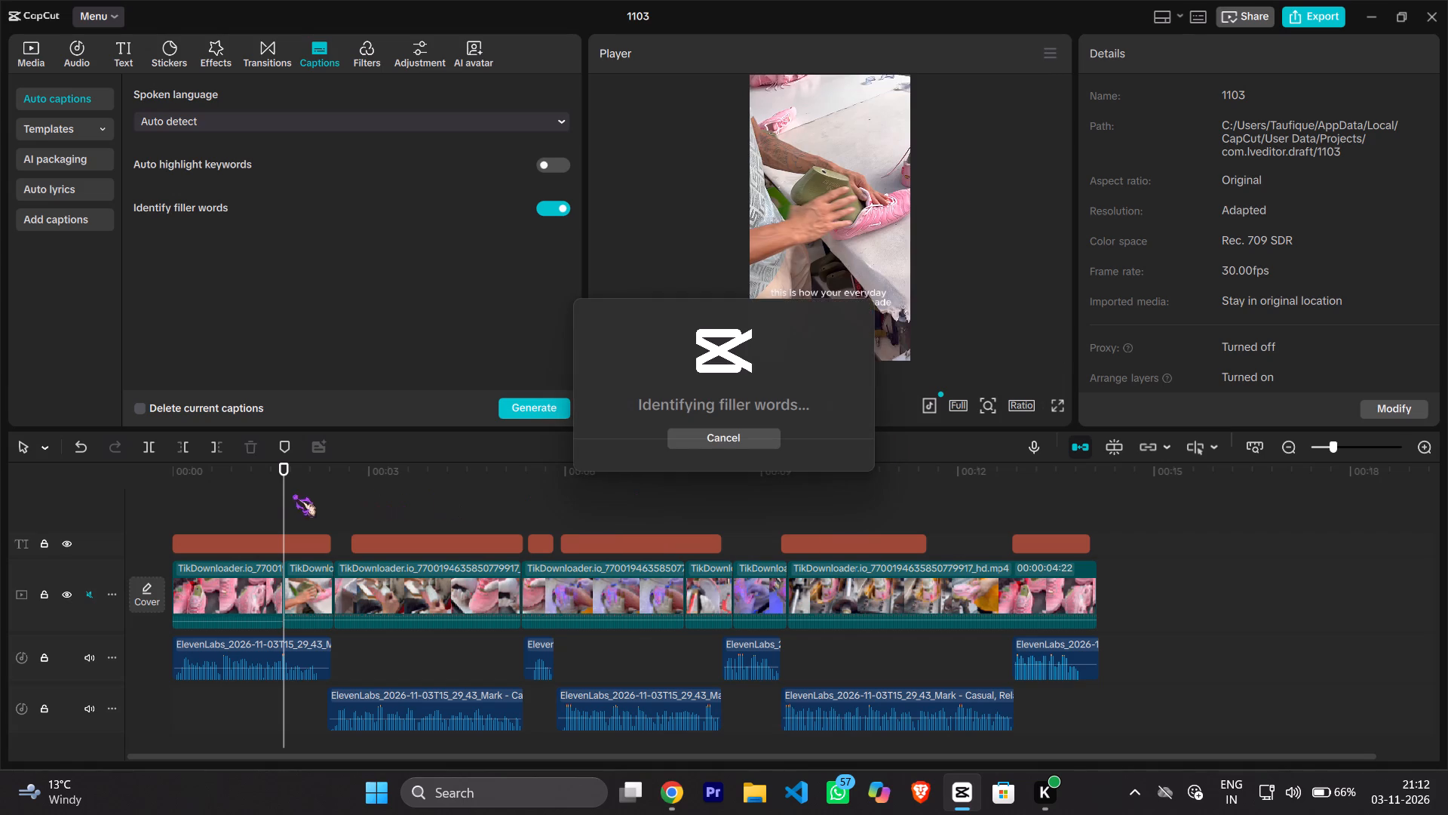
{"action": "left_click_drag", "start_coordinate": [281, 477], "coordinate": [247, 476]}
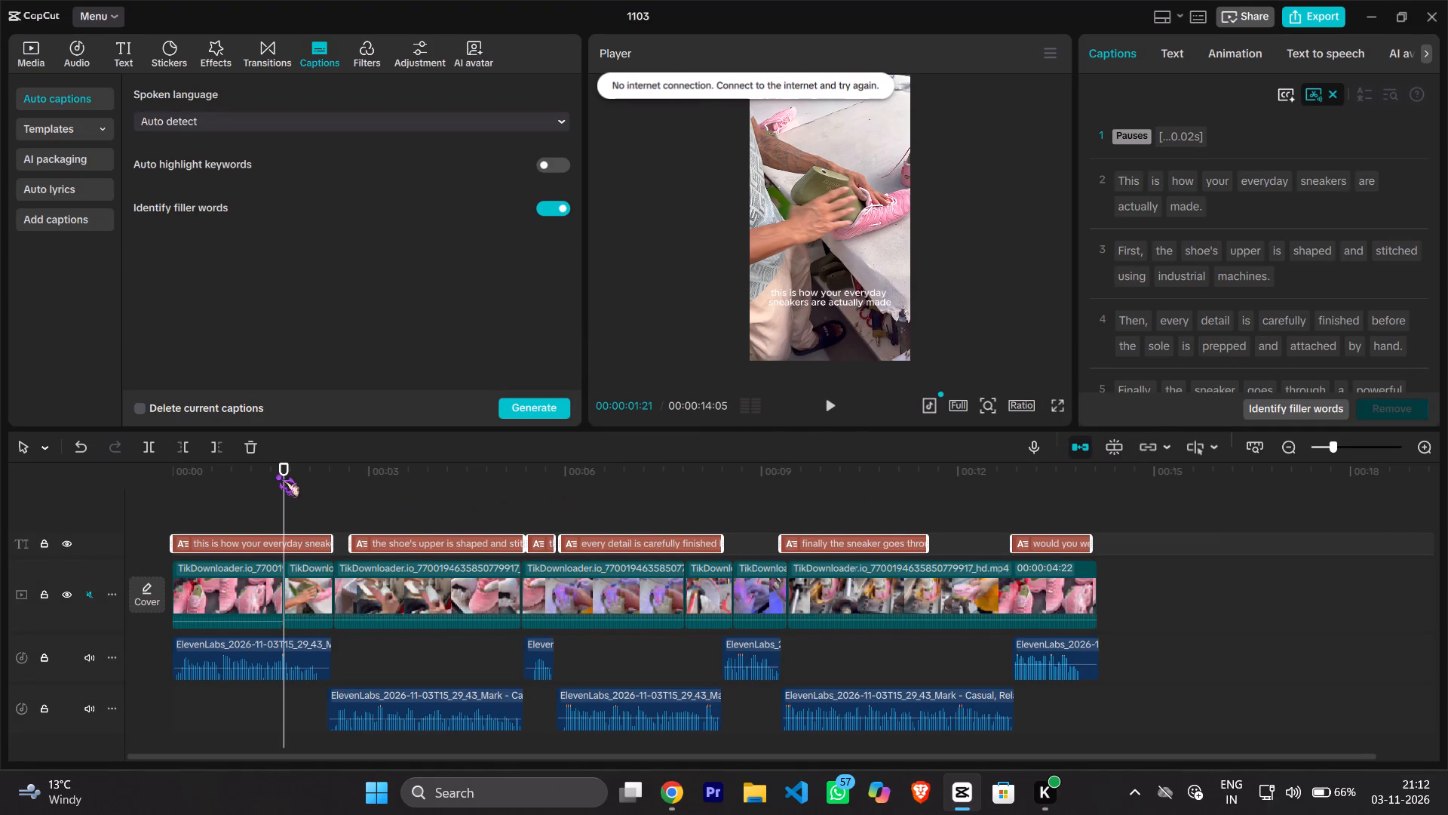
Return to the start of the edit and browse the Highlight, Glow and Word caption templates.
{"action": "left_click_drag", "start_coordinate": [284, 463], "coordinate": [170, 466]}
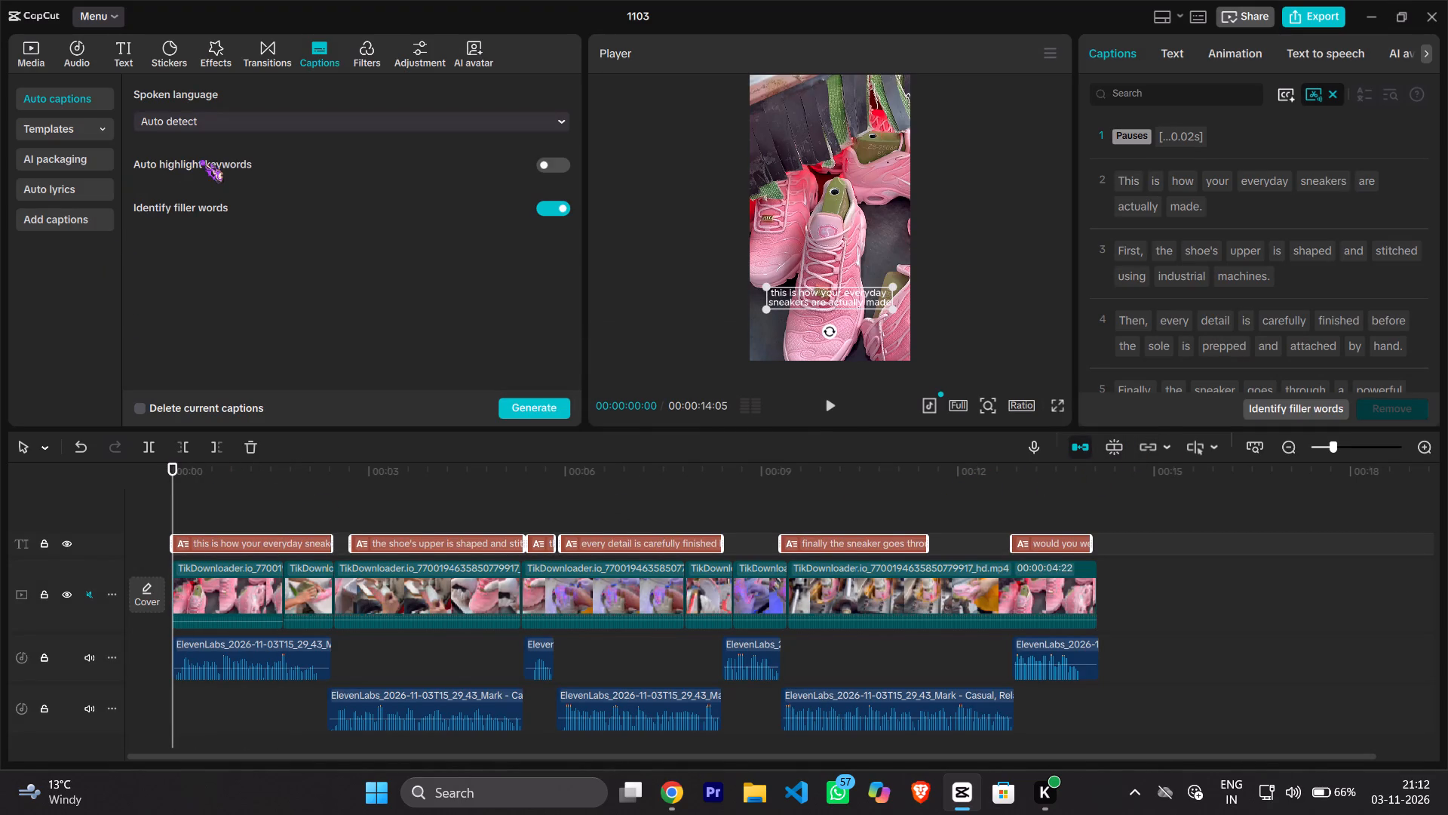
{"action": "left_click", "coordinate": [72, 123]}
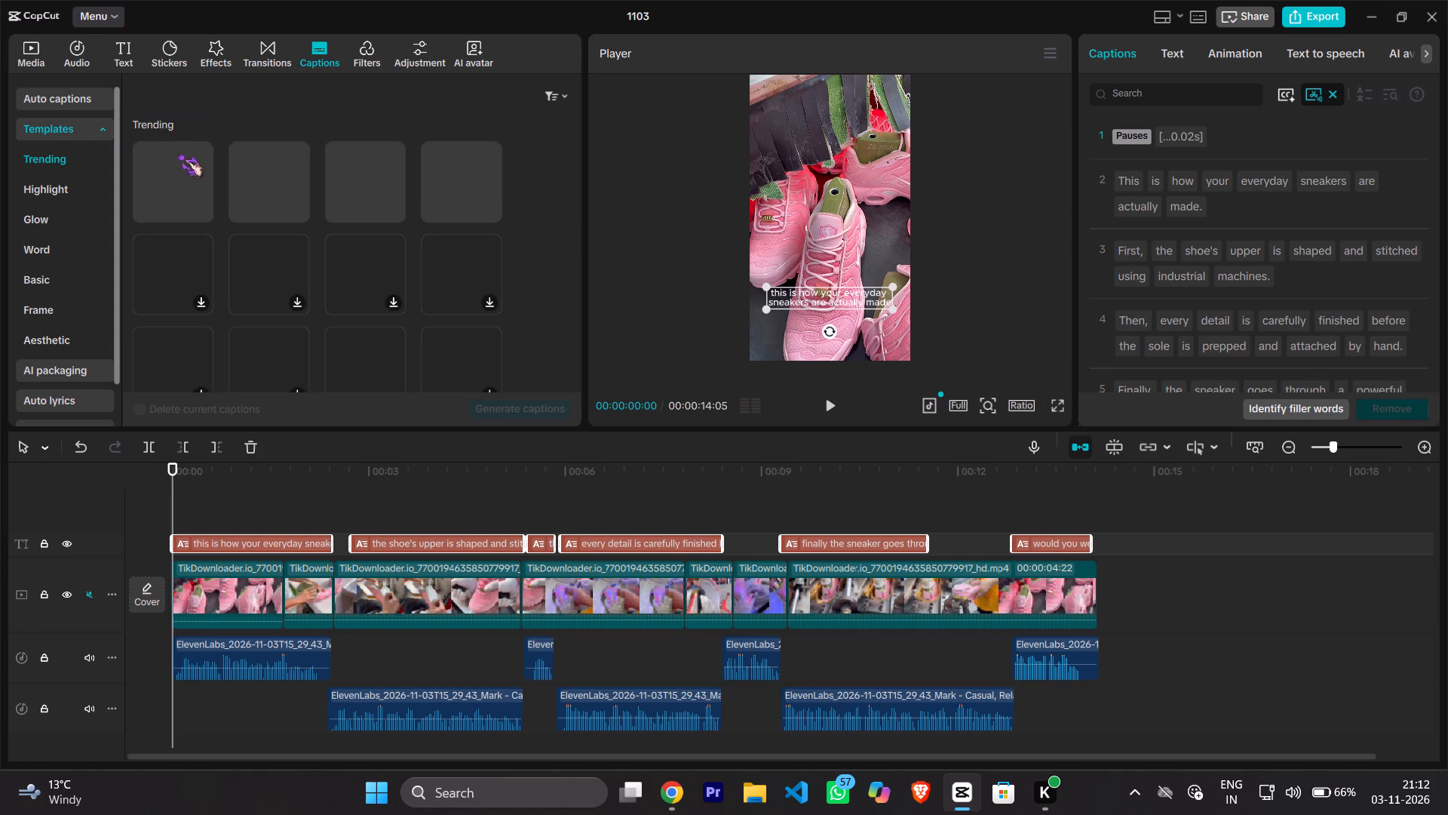
{"action": "left_click", "coordinate": [60, 252]}
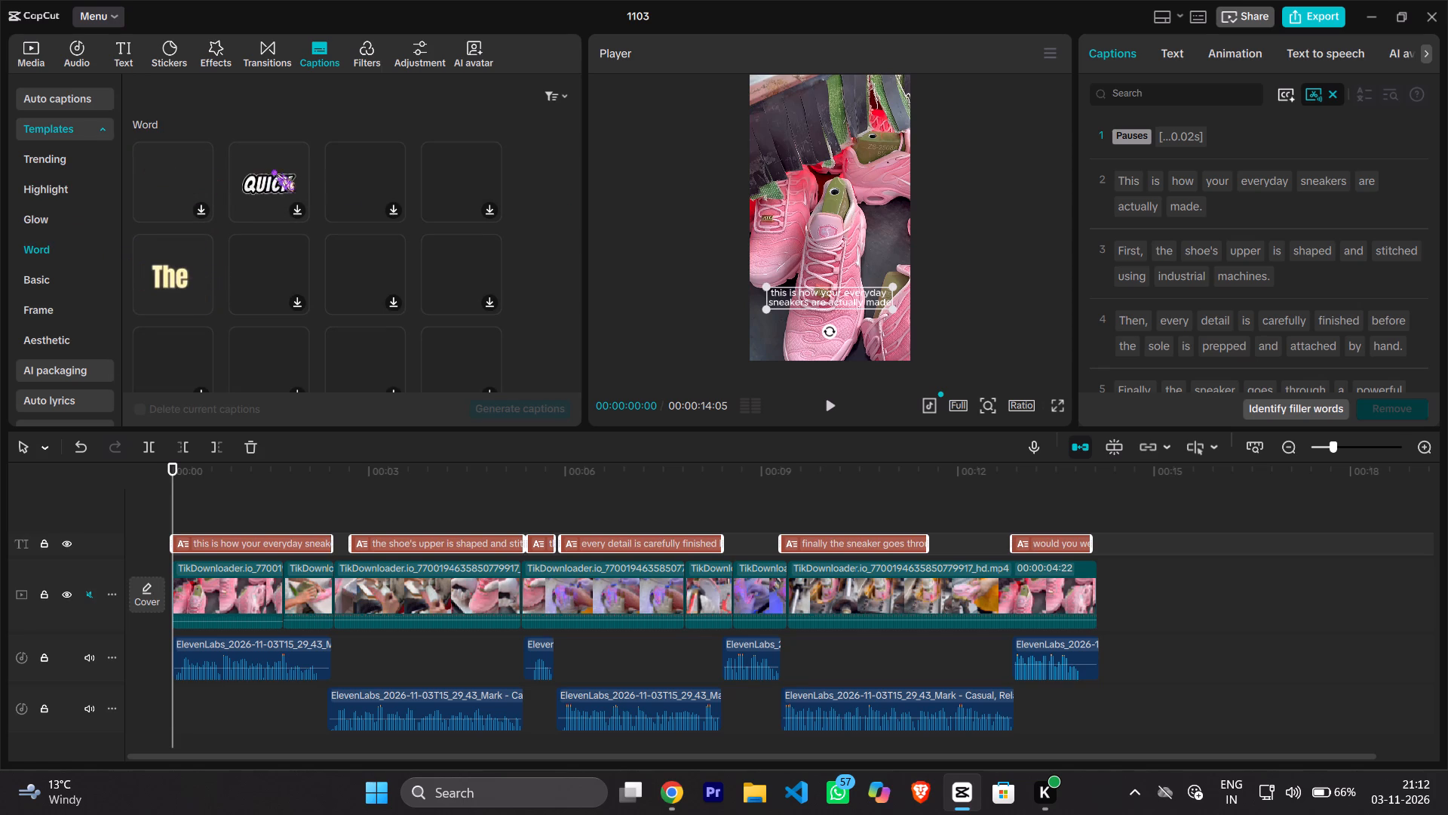
{"action": "scroll", "coordinate": [509, 223], "scroll_direction": "down", "scroll_amount": 2}
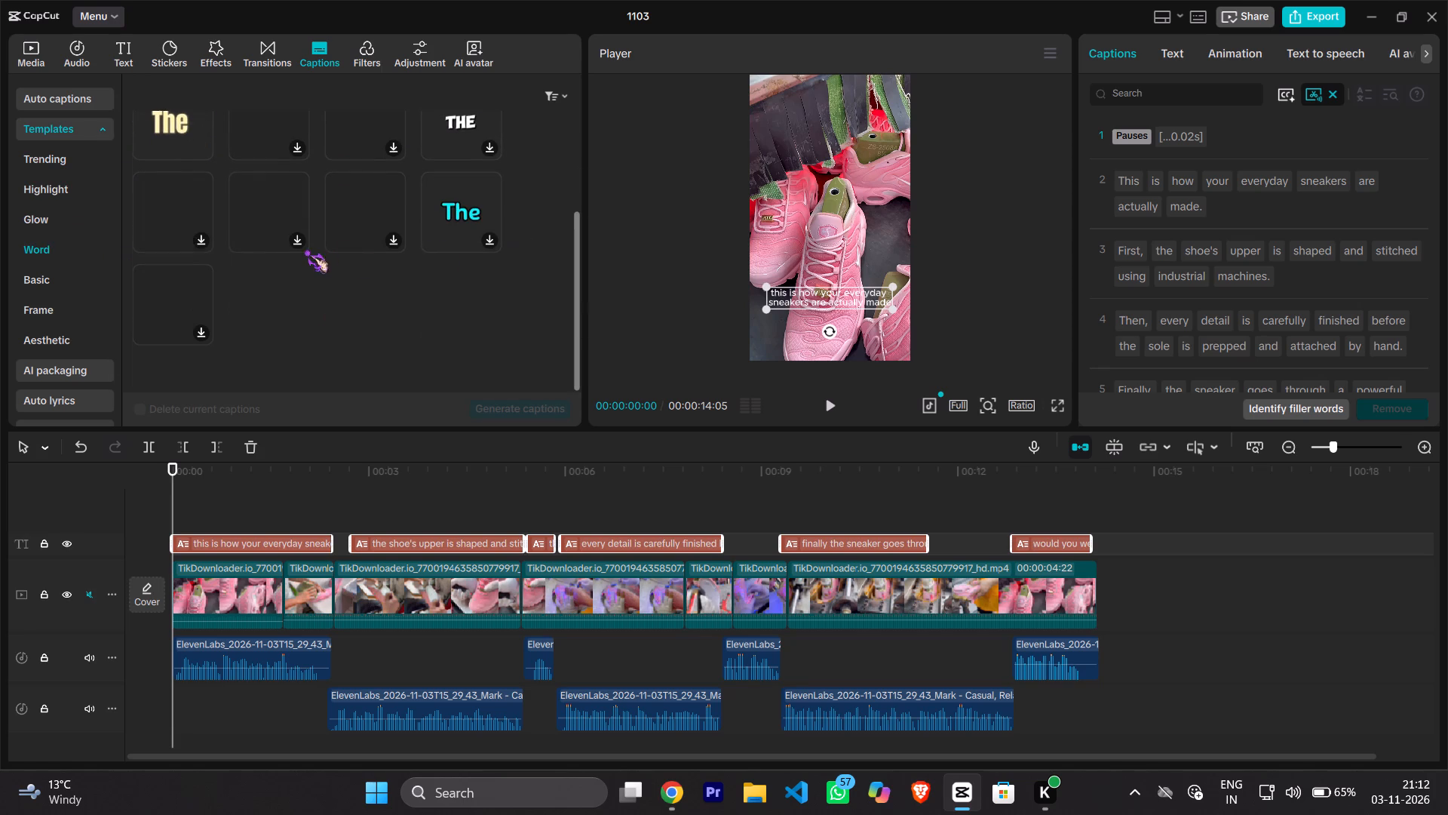
{"action": "scroll", "coordinate": [434, 246], "scroll_direction": "down", "scroll_amount": 2}
{"action": "scroll", "coordinate": [520, 255], "scroll_direction": "up", "scroll_amount": 6}
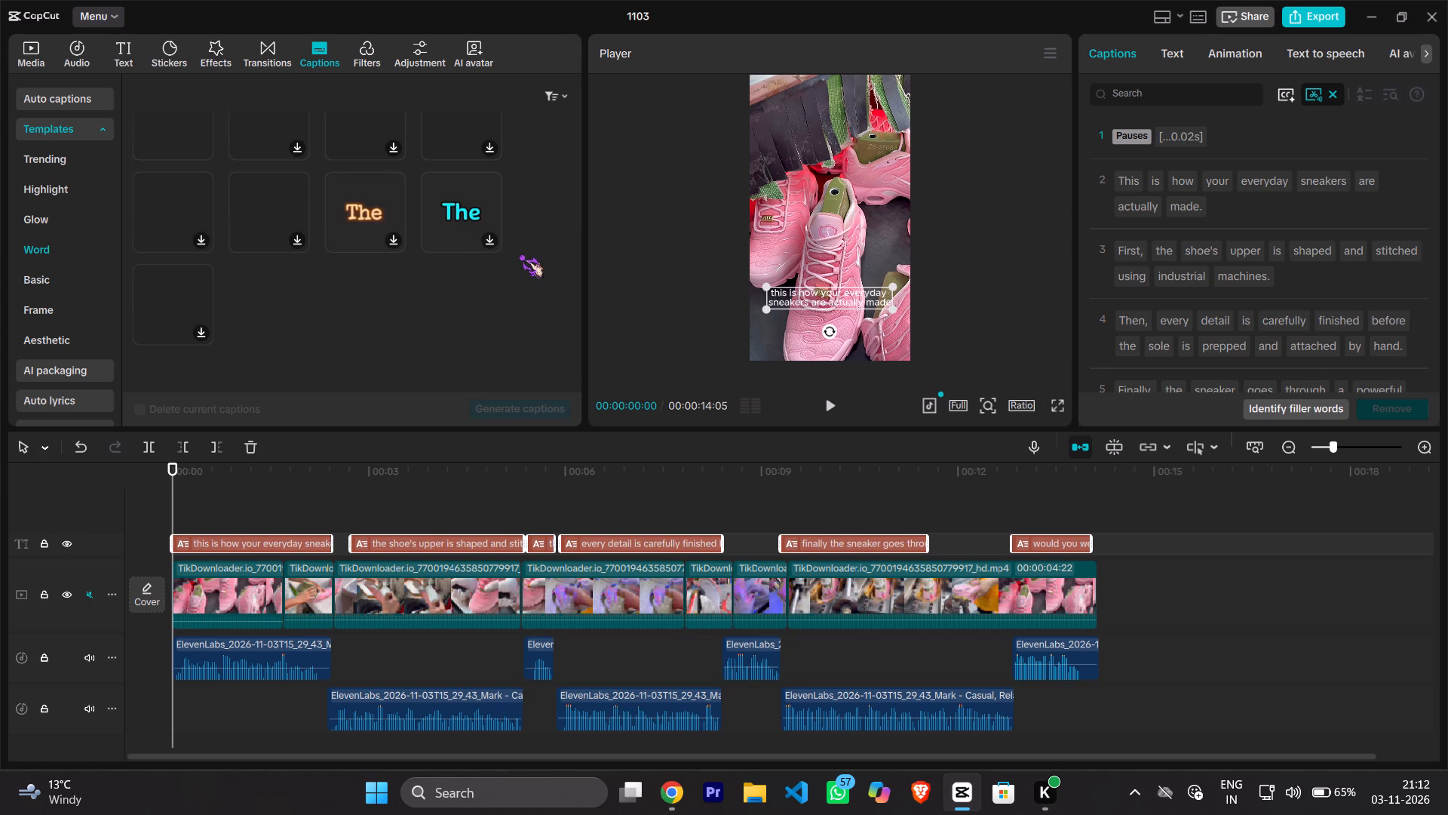
{"action": "scroll", "coordinate": [520, 255], "scroll_direction": "up", "scroll_amount": 13}
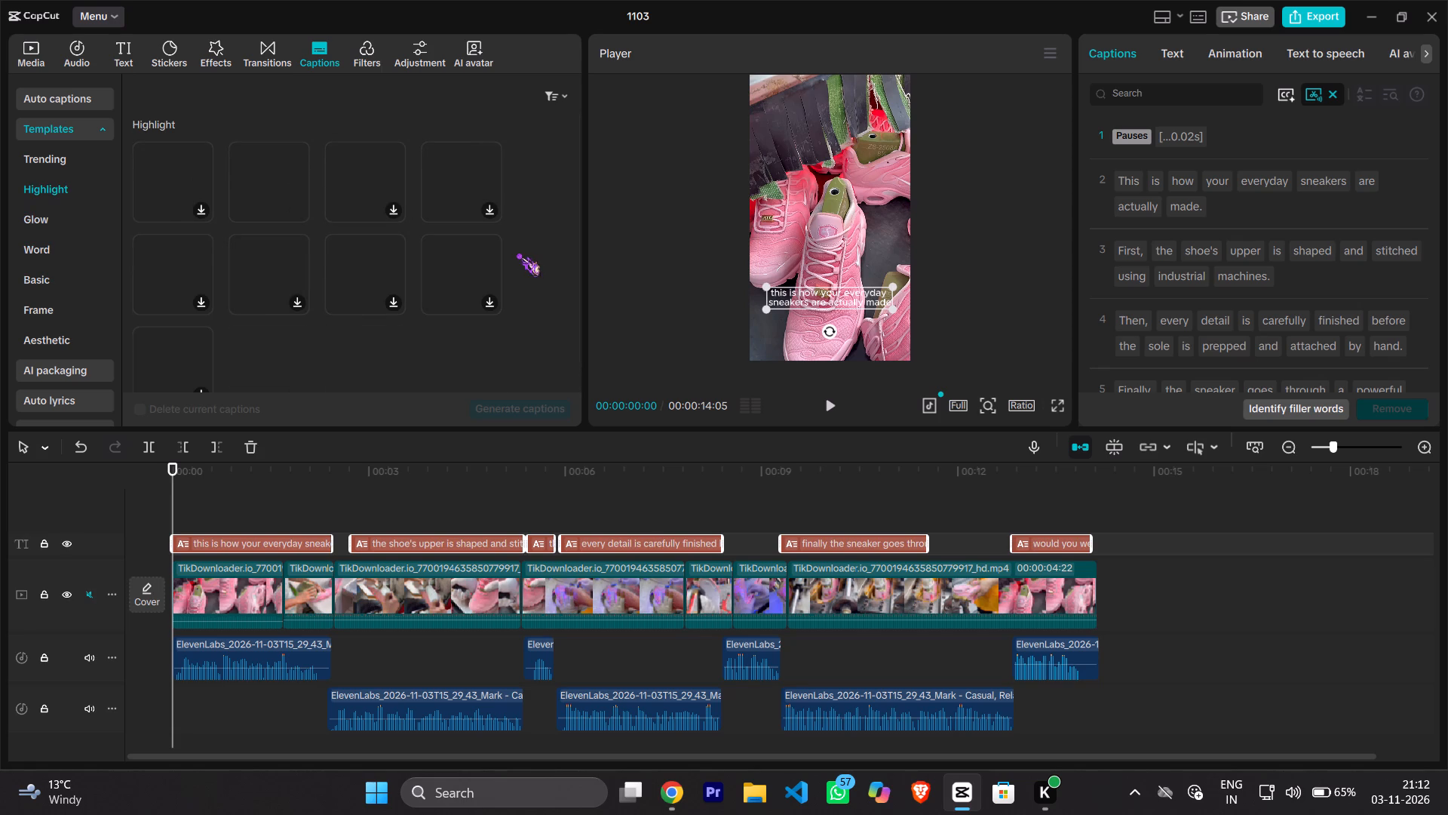
{"action": "left_click", "coordinate": [39, 222]}
{"action": "left_click", "coordinate": [50, 255]}
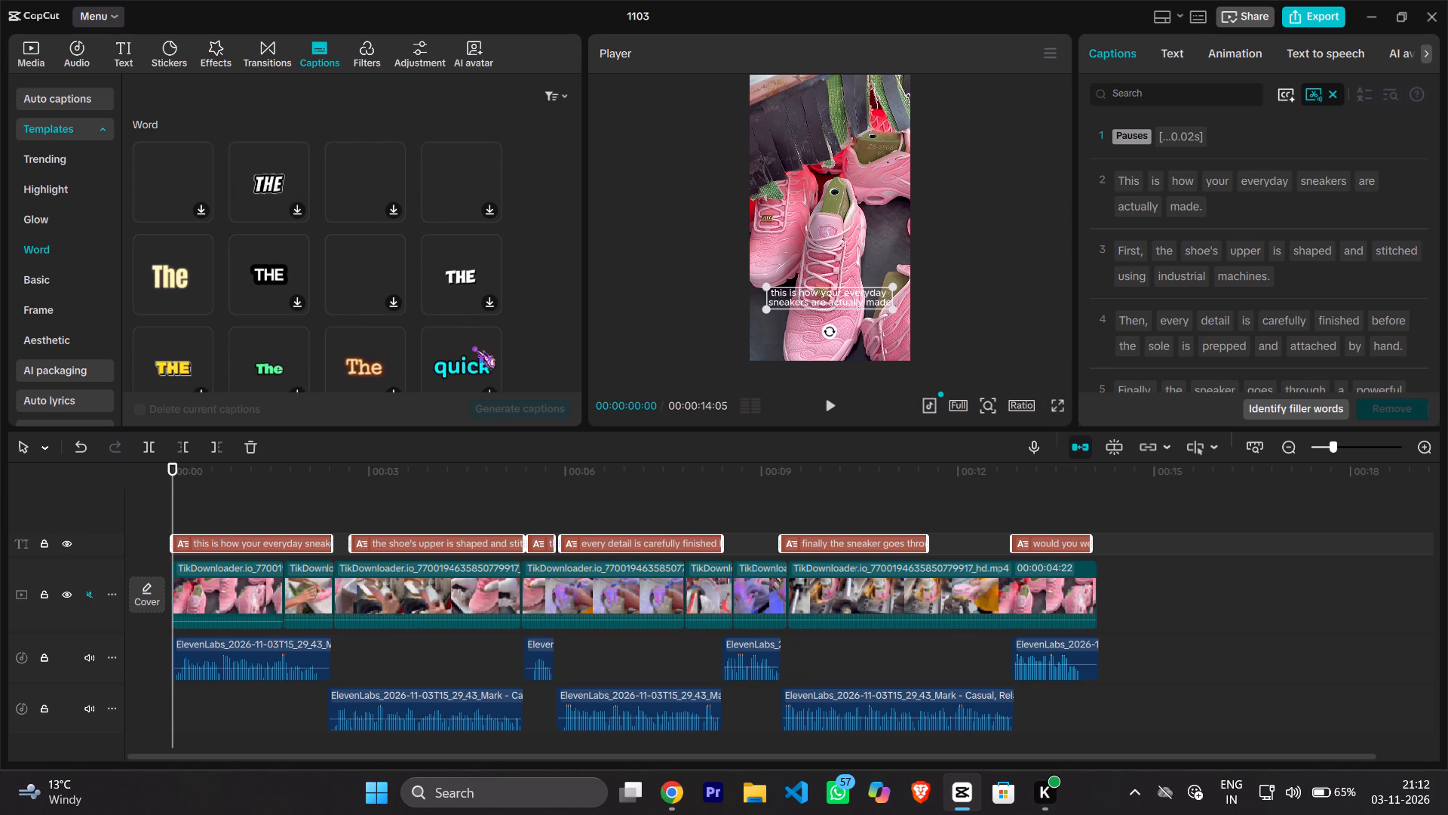
{"action": "scroll", "coordinate": [482, 347], "scroll_direction": "down", "scroll_amount": 1}
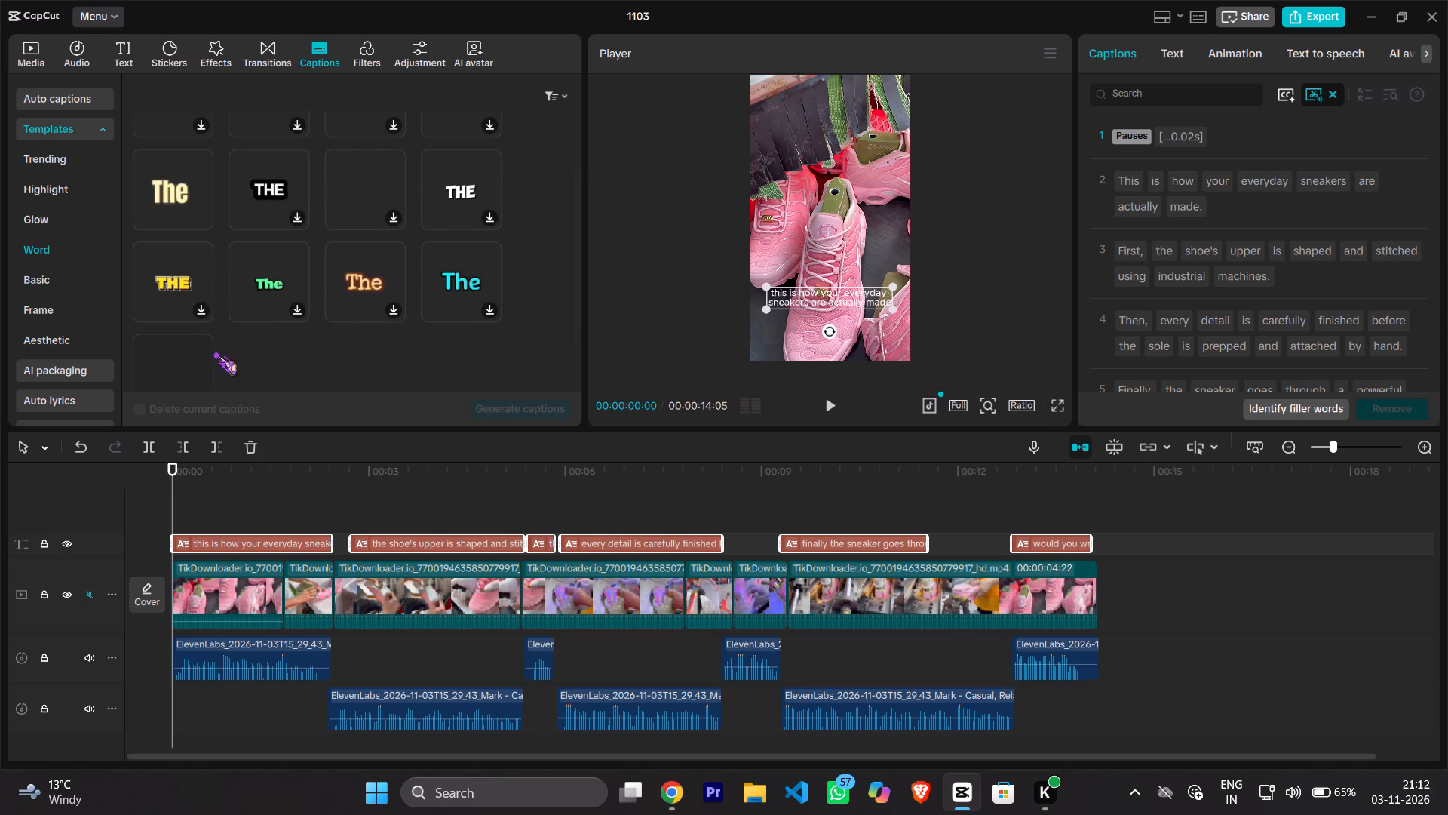
{"action": "scroll", "coordinate": [194, 355], "scroll_direction": "down", "scroll_amount": 1}
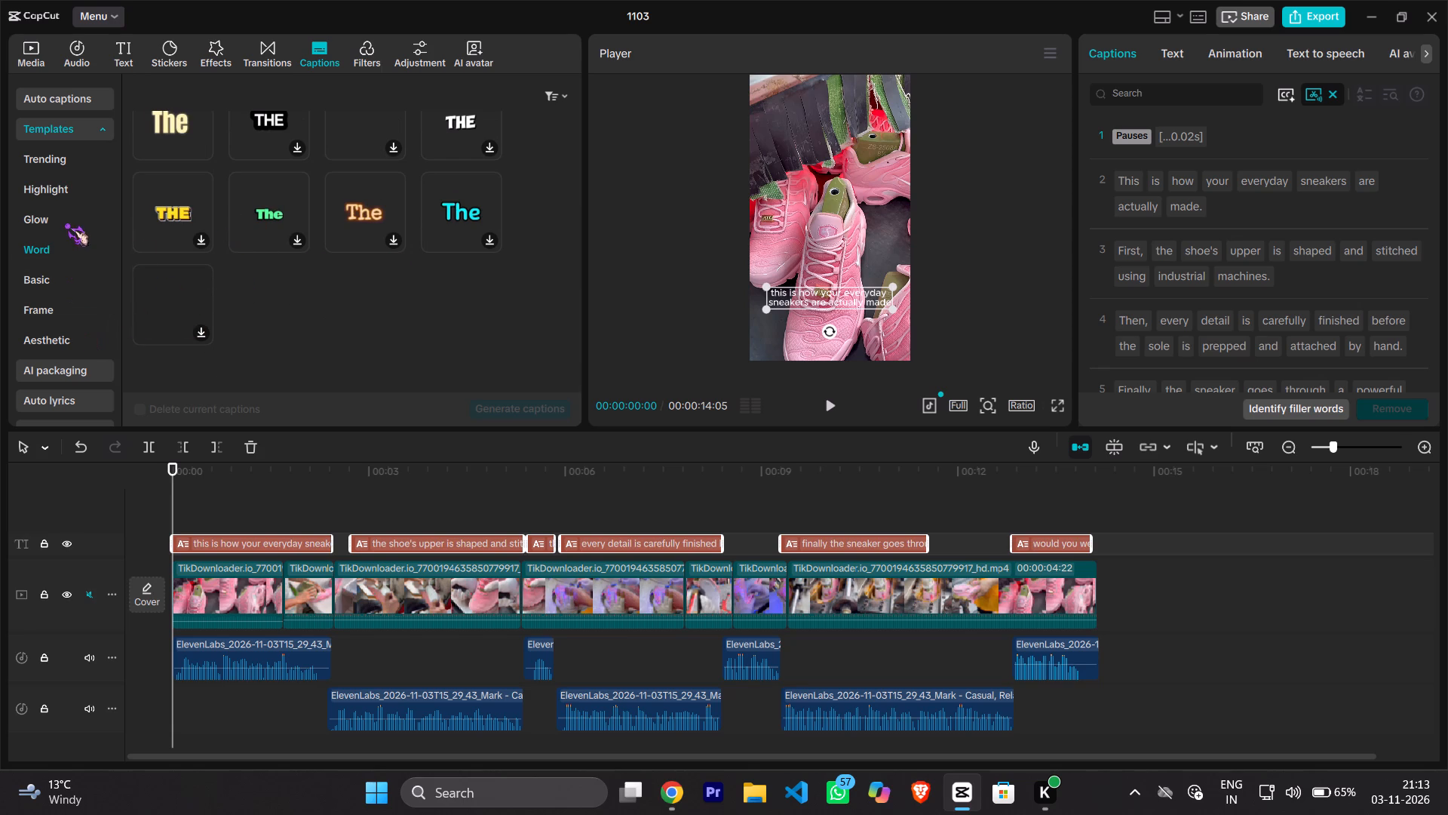
{"action": "scroll", "coordinate": [254, 217], "scroll_direction": "up", "scroll_amount": 3}
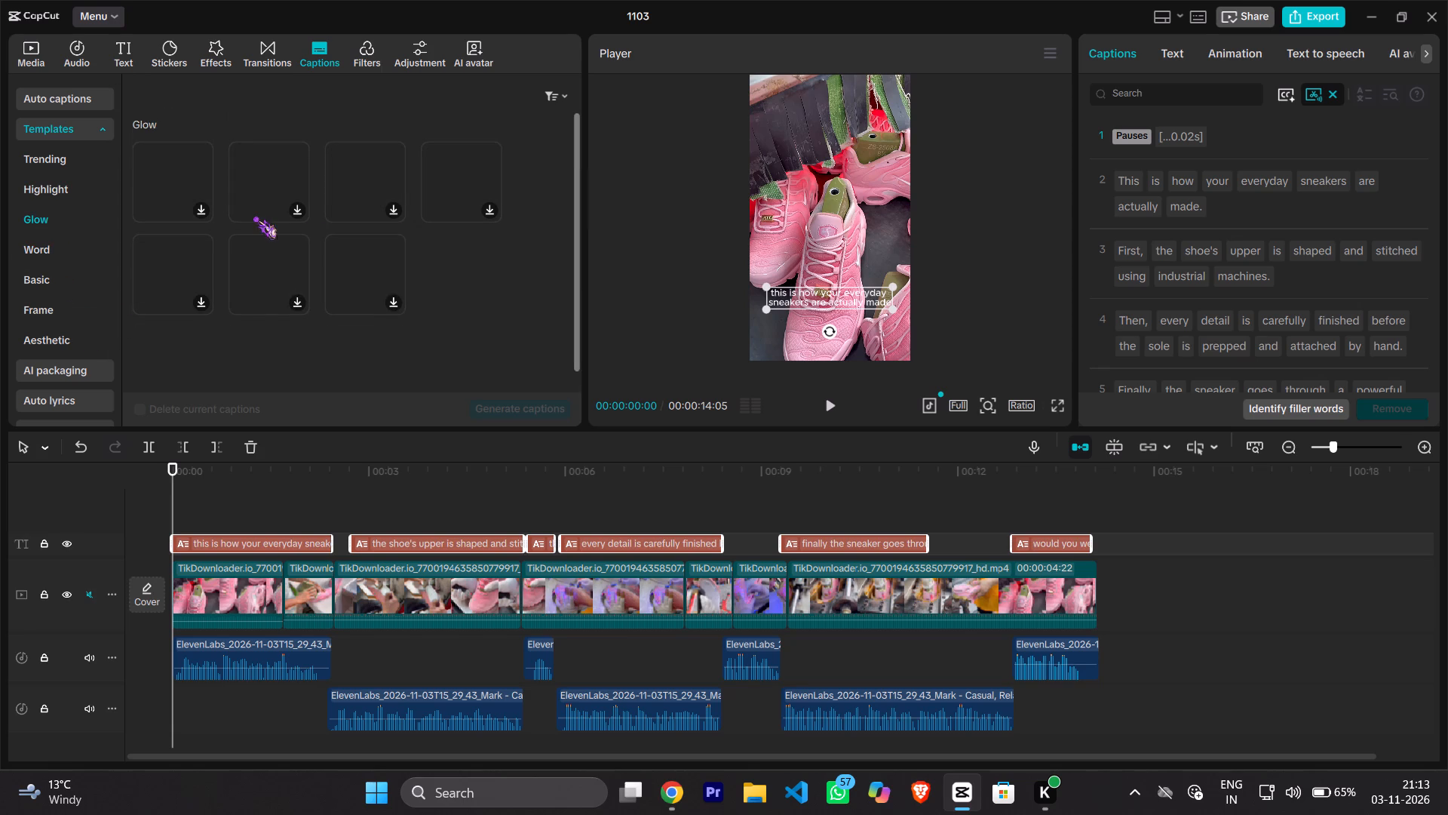
{"action": "left_click", "coordinate": [70, 220]}
{"action": "left_click", "coordinate": [47, 252]}
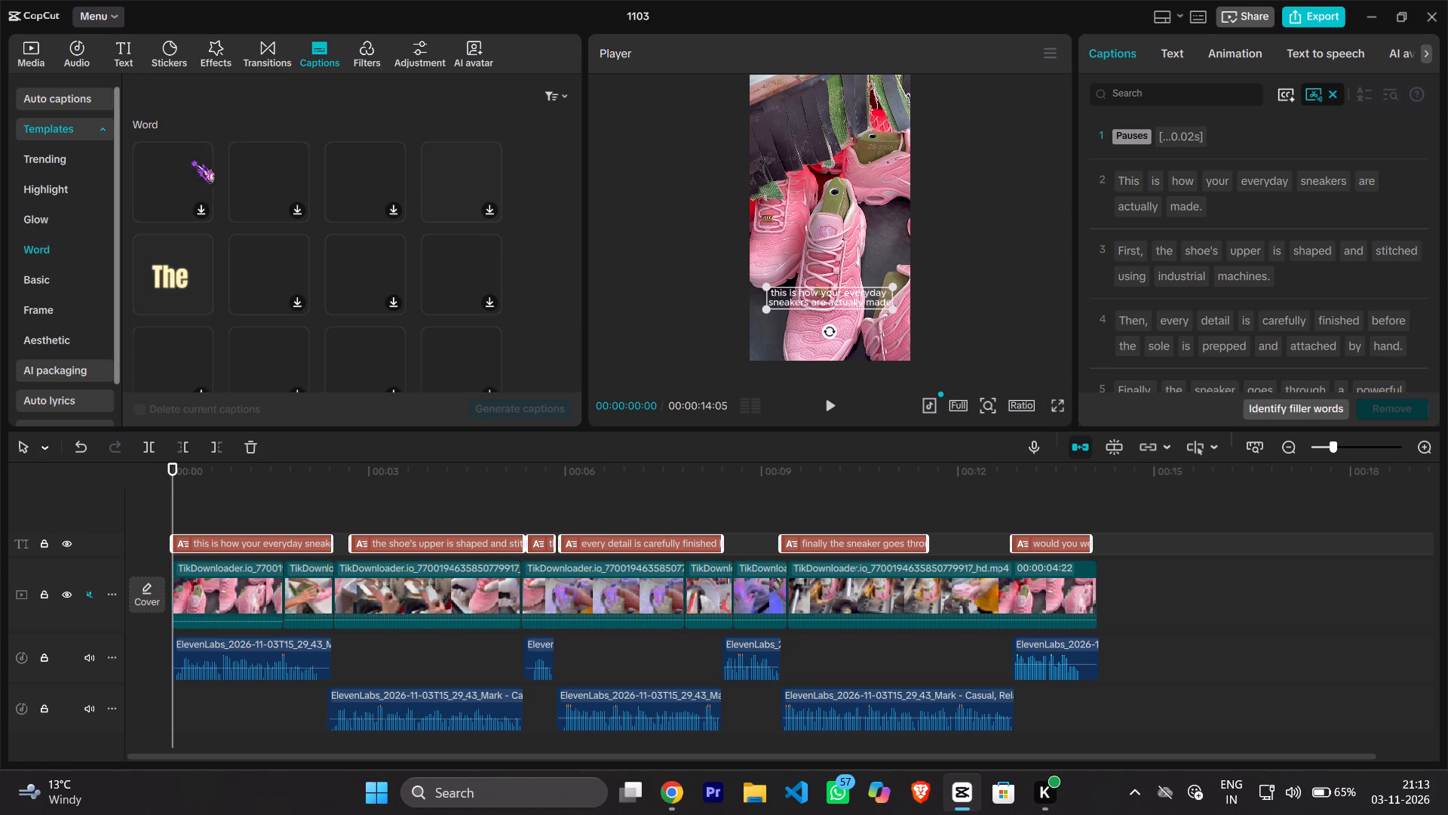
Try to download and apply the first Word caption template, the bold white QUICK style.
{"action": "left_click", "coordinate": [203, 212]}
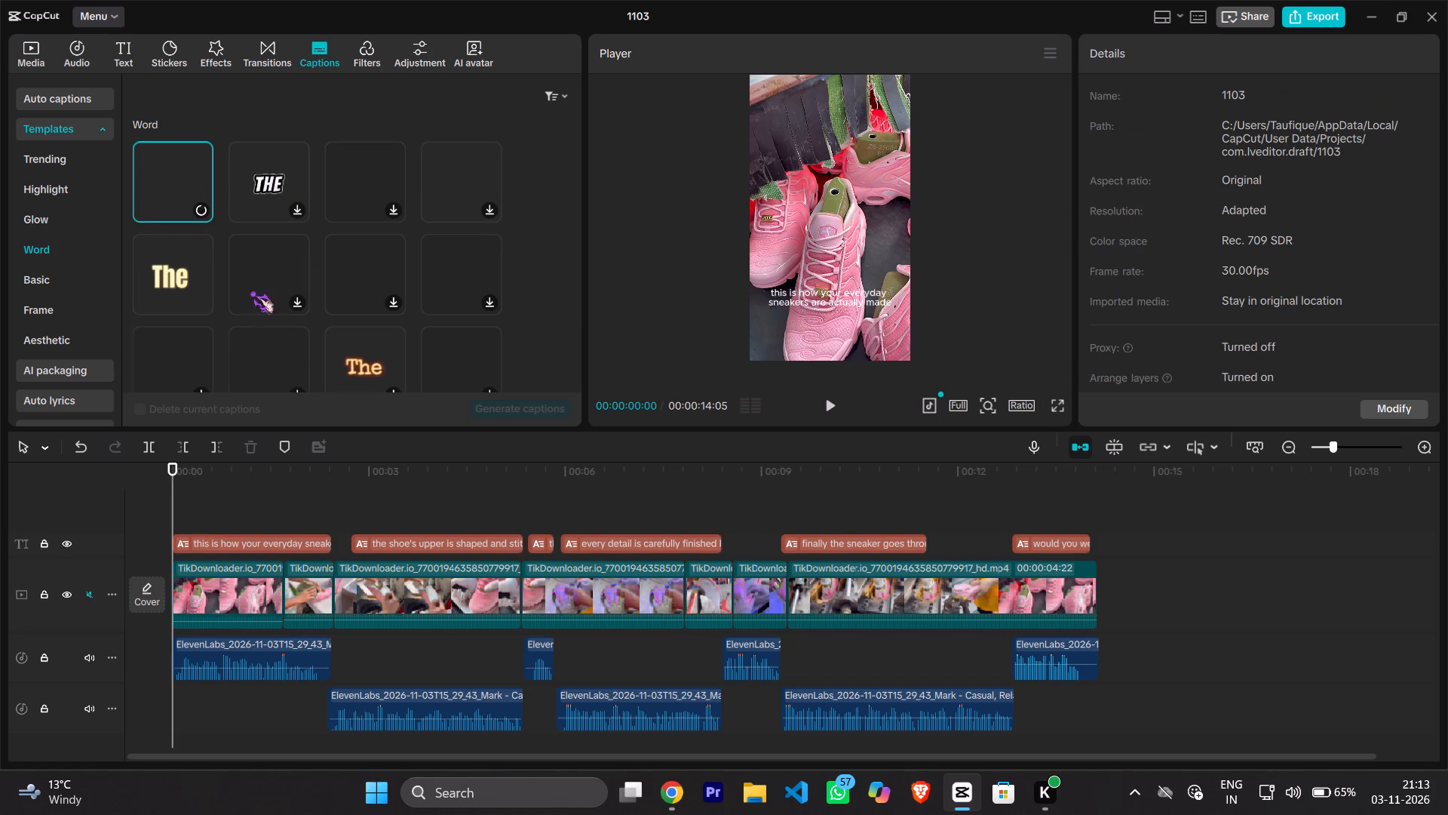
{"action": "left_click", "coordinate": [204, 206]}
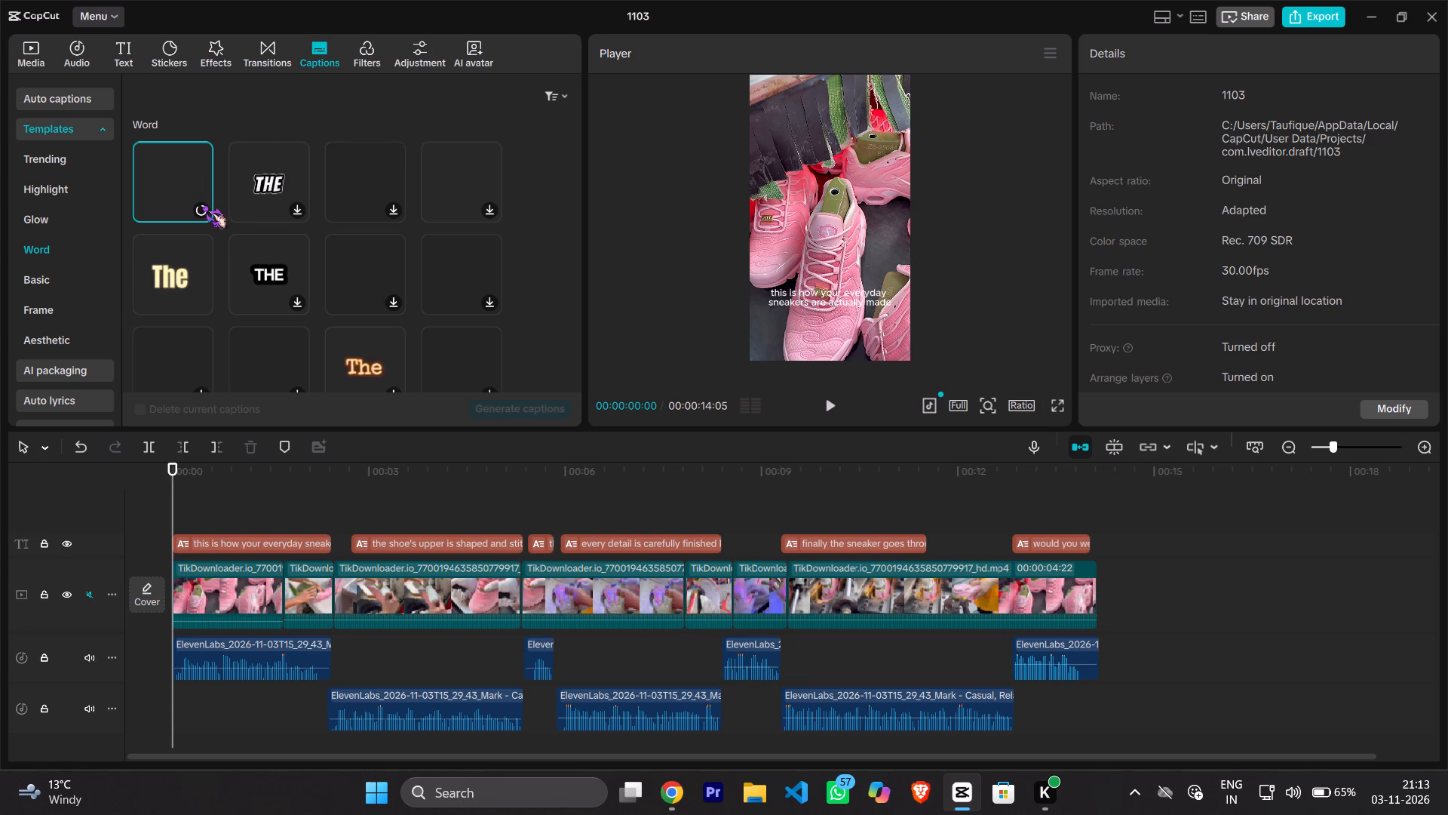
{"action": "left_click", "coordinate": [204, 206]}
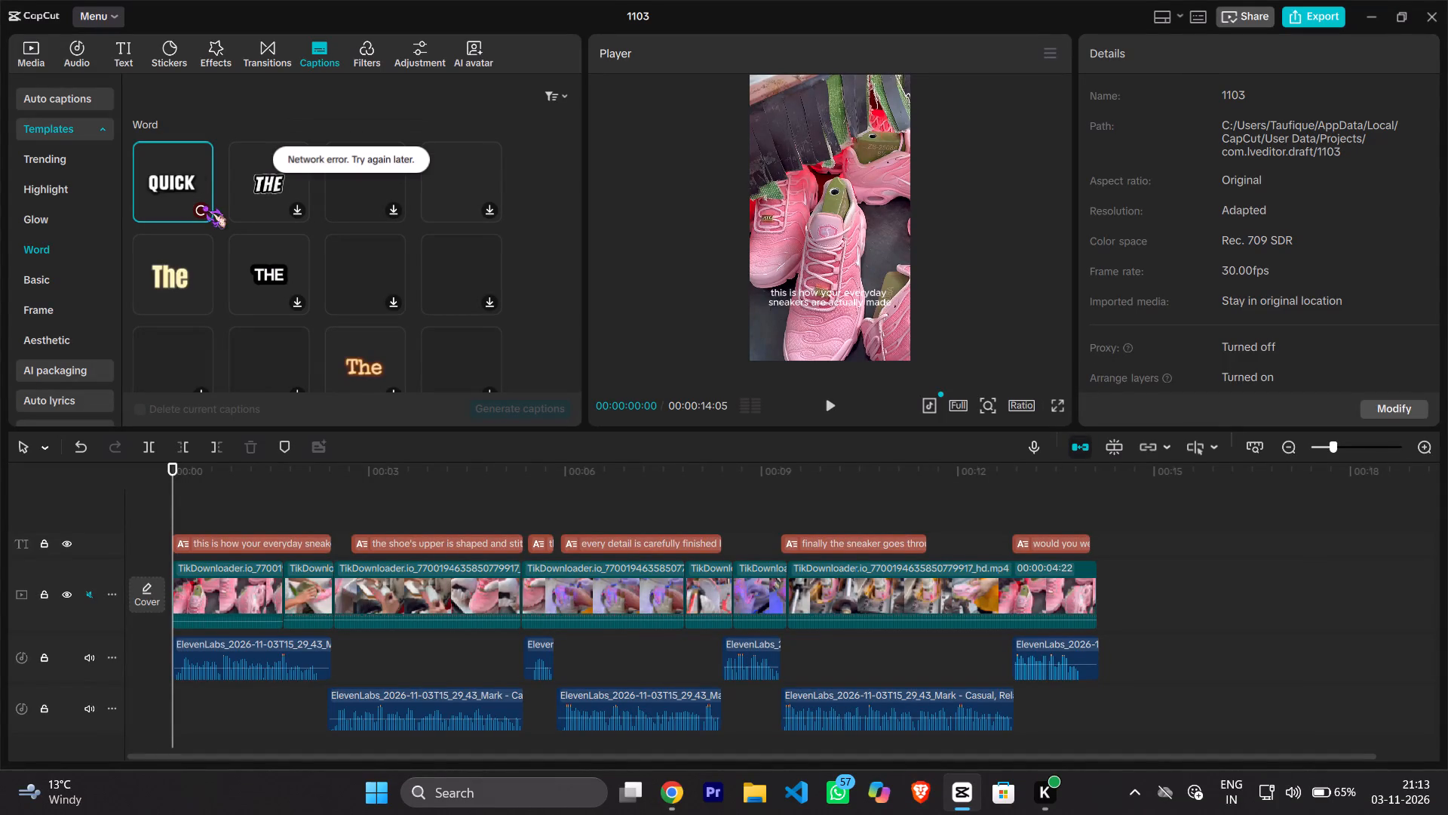
Delete all six auto-generated caption clips from the timeline.
{"action": "left_click", "coordinate": [322, 539]}
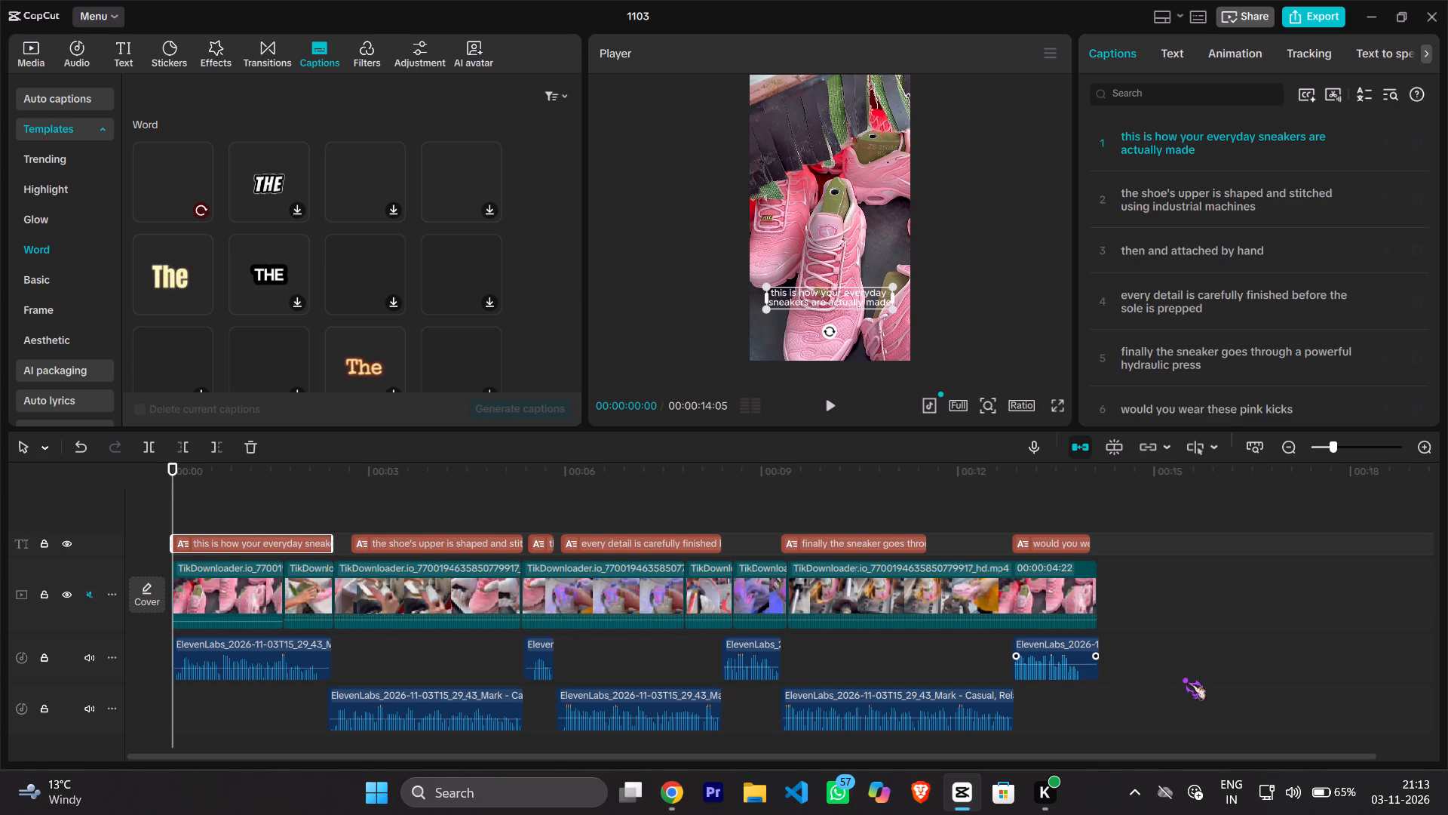
{"action": "key", "text": "BackSpace"}
{"action": "left_click", "coordinate": [469, 537]}
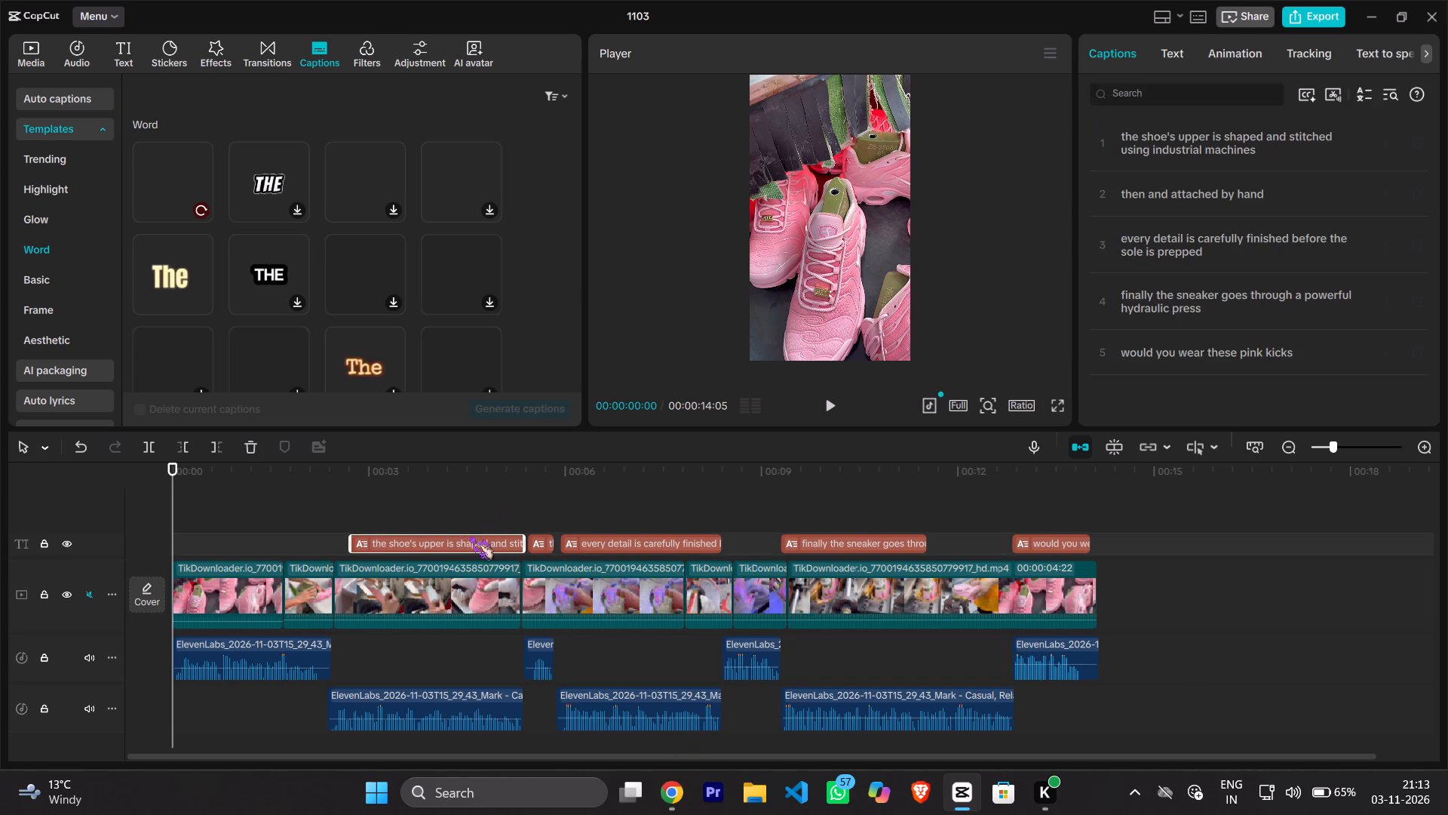
{"action": "key", "text": "BackSpace"}
{"action": "left_click", "coordinate": [603, 536]}
{"action": "key", "text": "BackSpace"}
{"action": "left_click", "coordinate": [548, 547]}
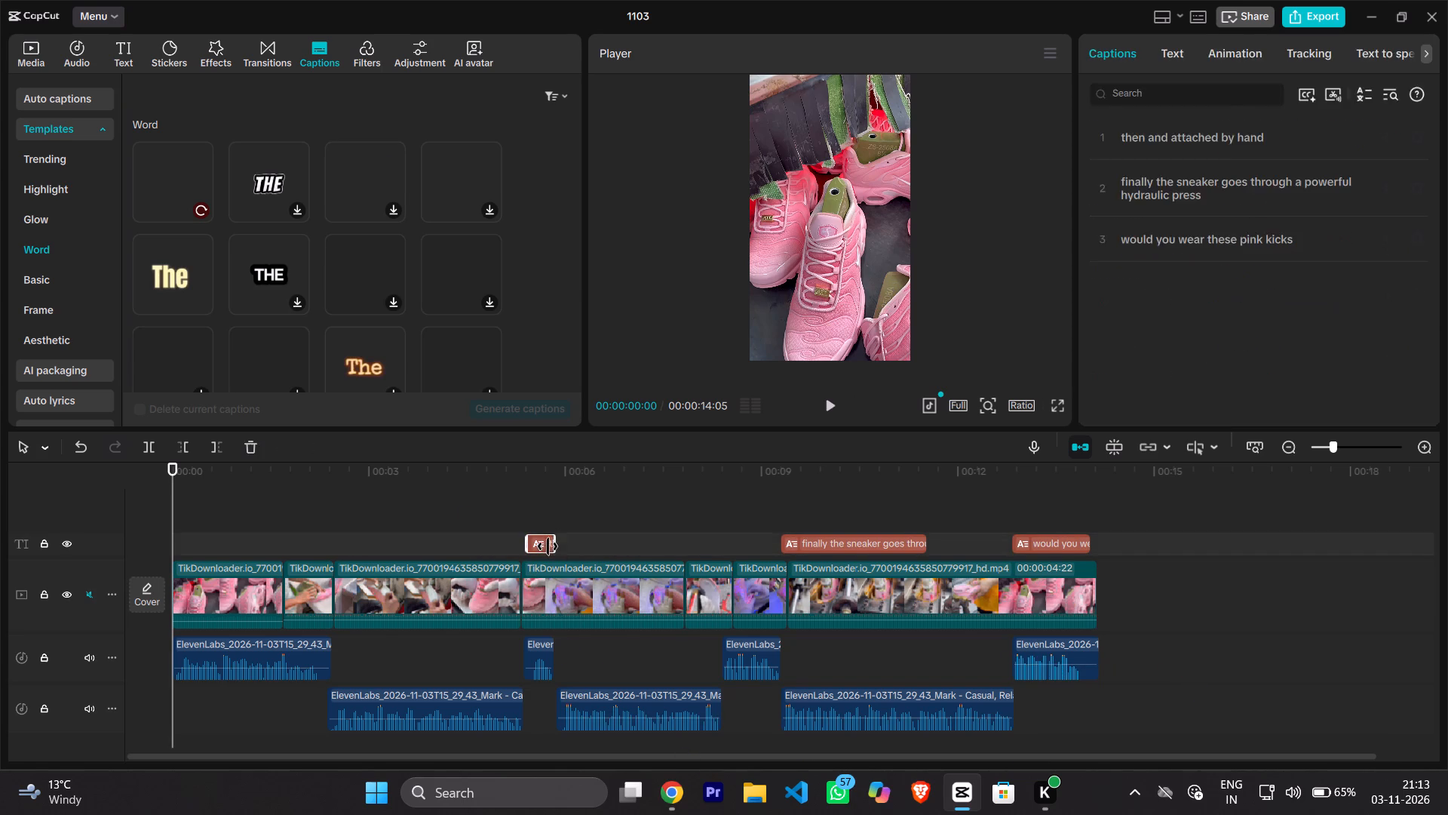
{"action": "key", "text": "BackSpace"}
{"action": "left_click", "coordinate": [846, 543]}
{"action": "key", "text": "BackSpace"}
{"action": "left_click", "coordinate": [1037, 538]}
{"action": "key", "text": "BackSpace"}
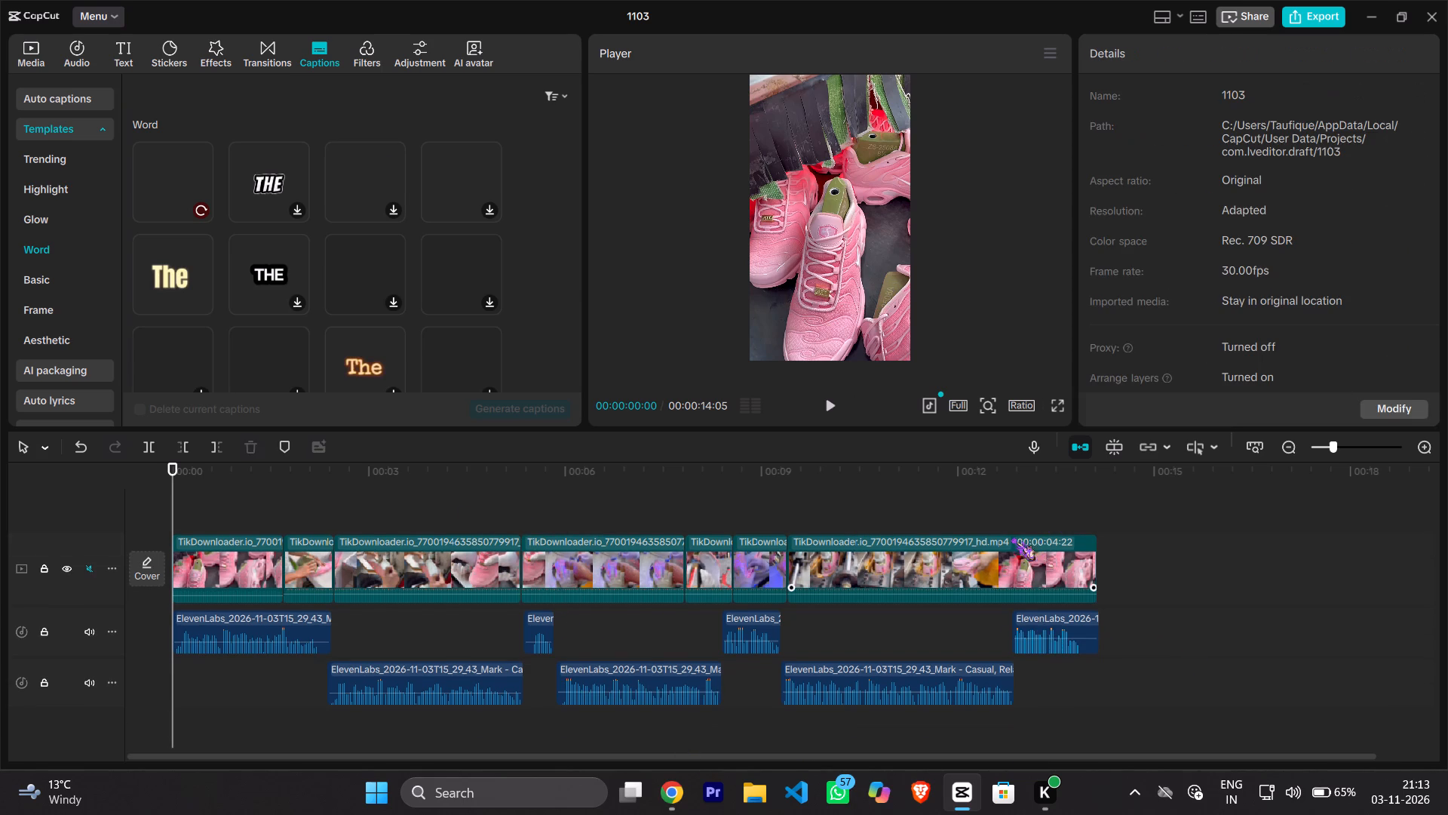
Play the edit from the beginning to about 00:00:07:23, pausing at the cuts to review them.
{"action": "left_click", "coordinate": [833, 408]}
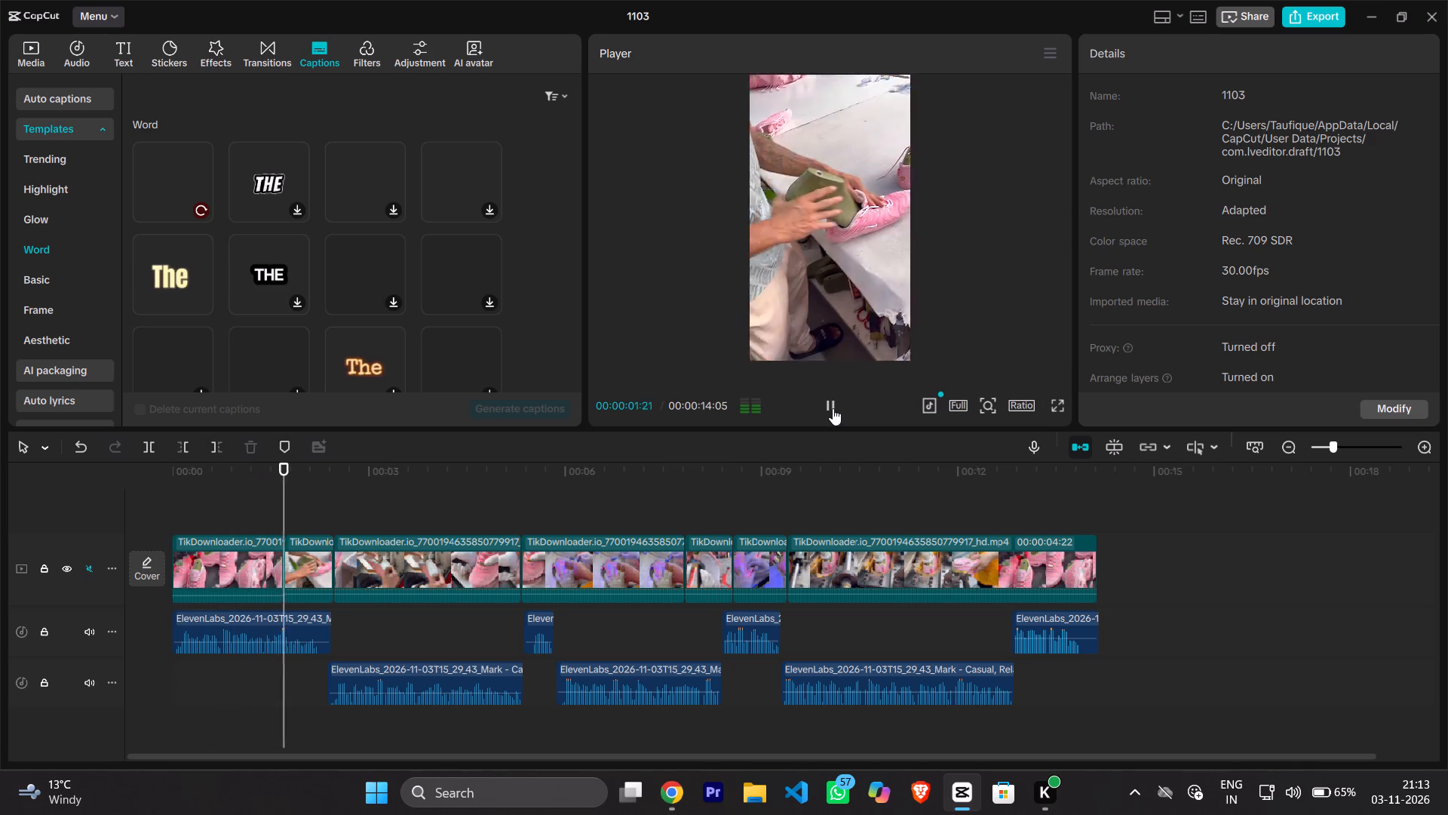
{"action": "left_click", "coordinate": [833, 408]}
{"action": "left_click", "coordinate": [833, 408]}
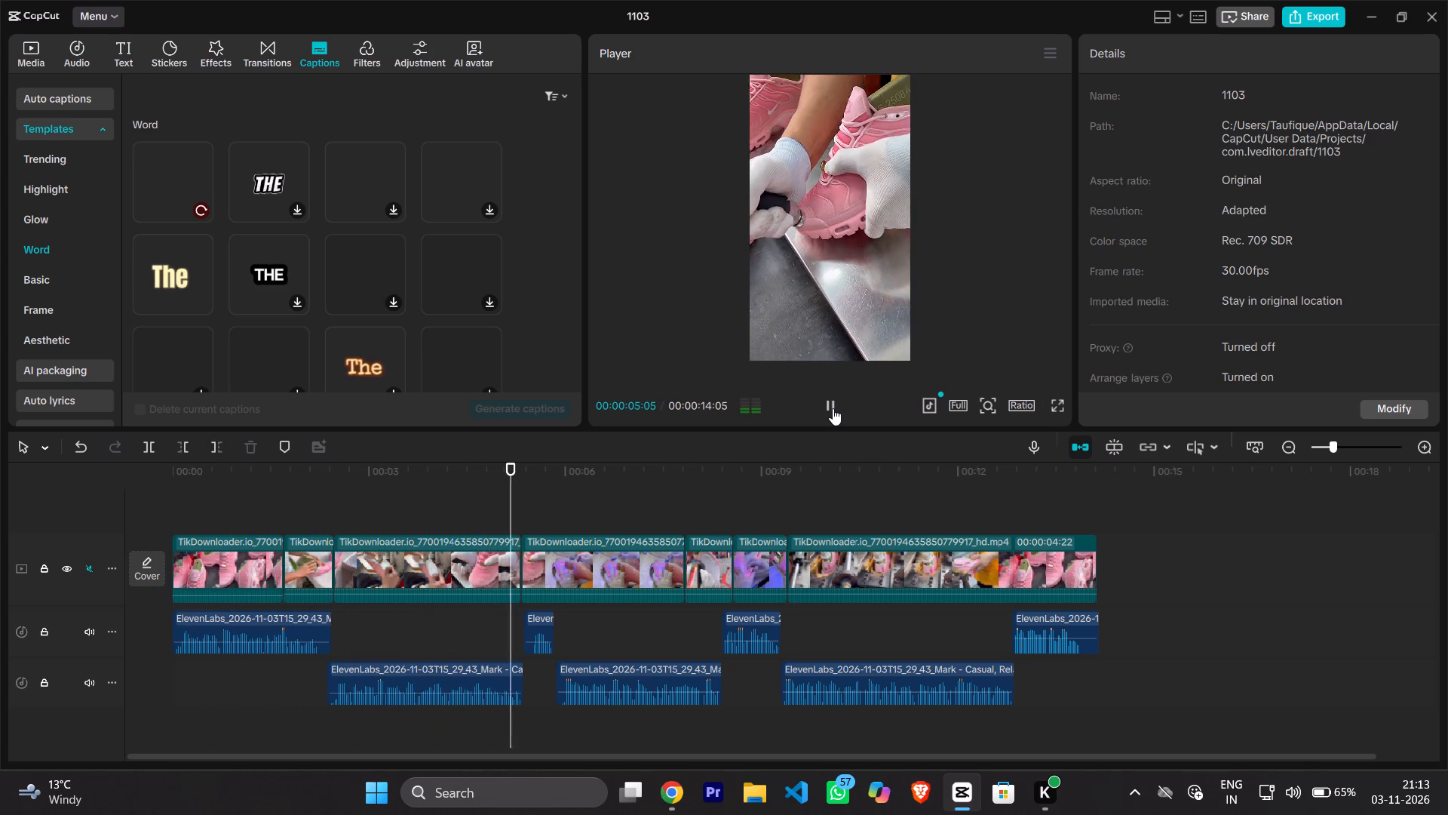
{"action": "left_click", "coordinate": [833, 408]}
{"action": "left_click", "coordinate": [829, 407]}
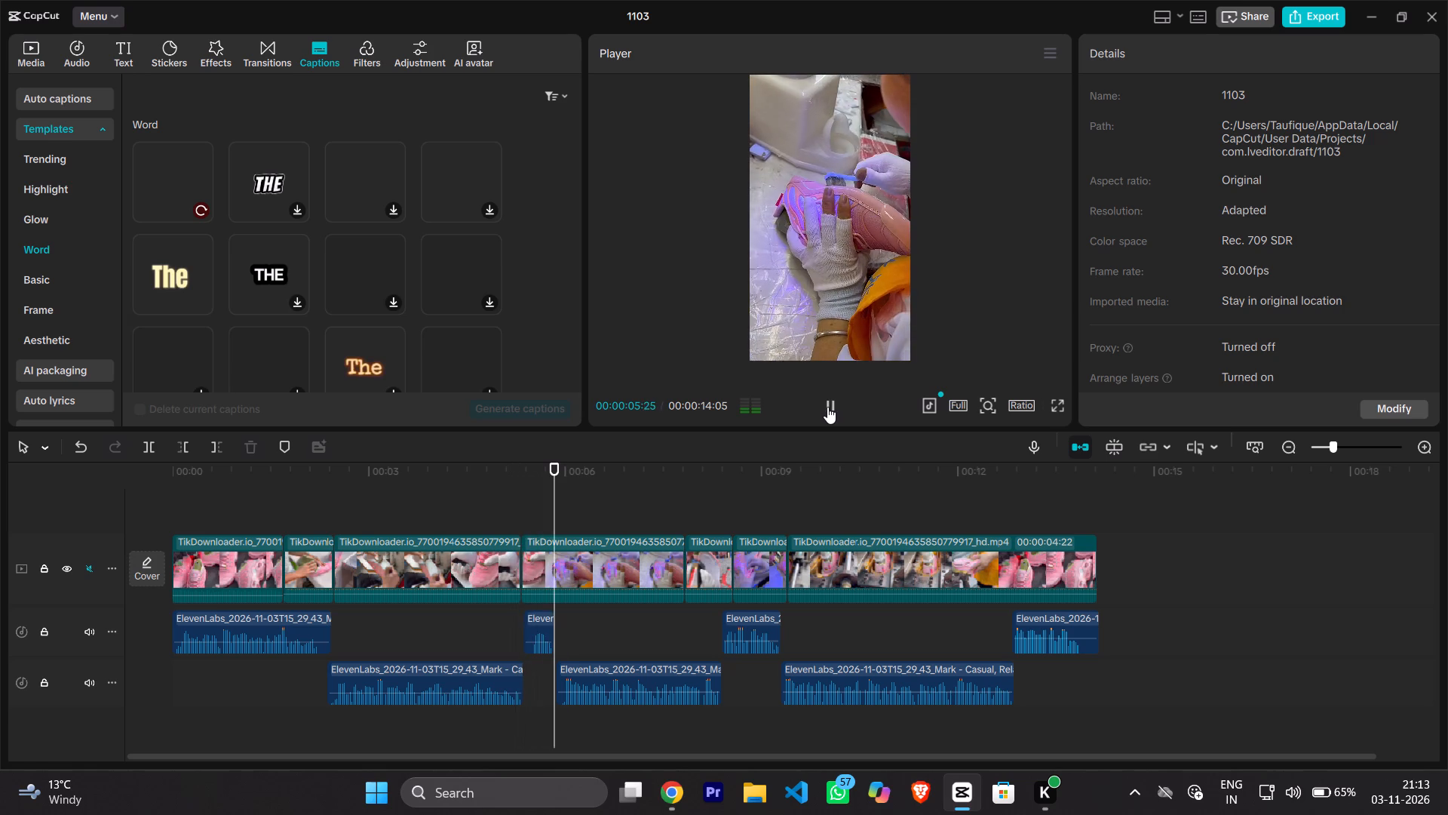
{"action": "left_click", "coordinate": [827, 407]}
{"action": "left_click", "coordinate": [827, 407]}
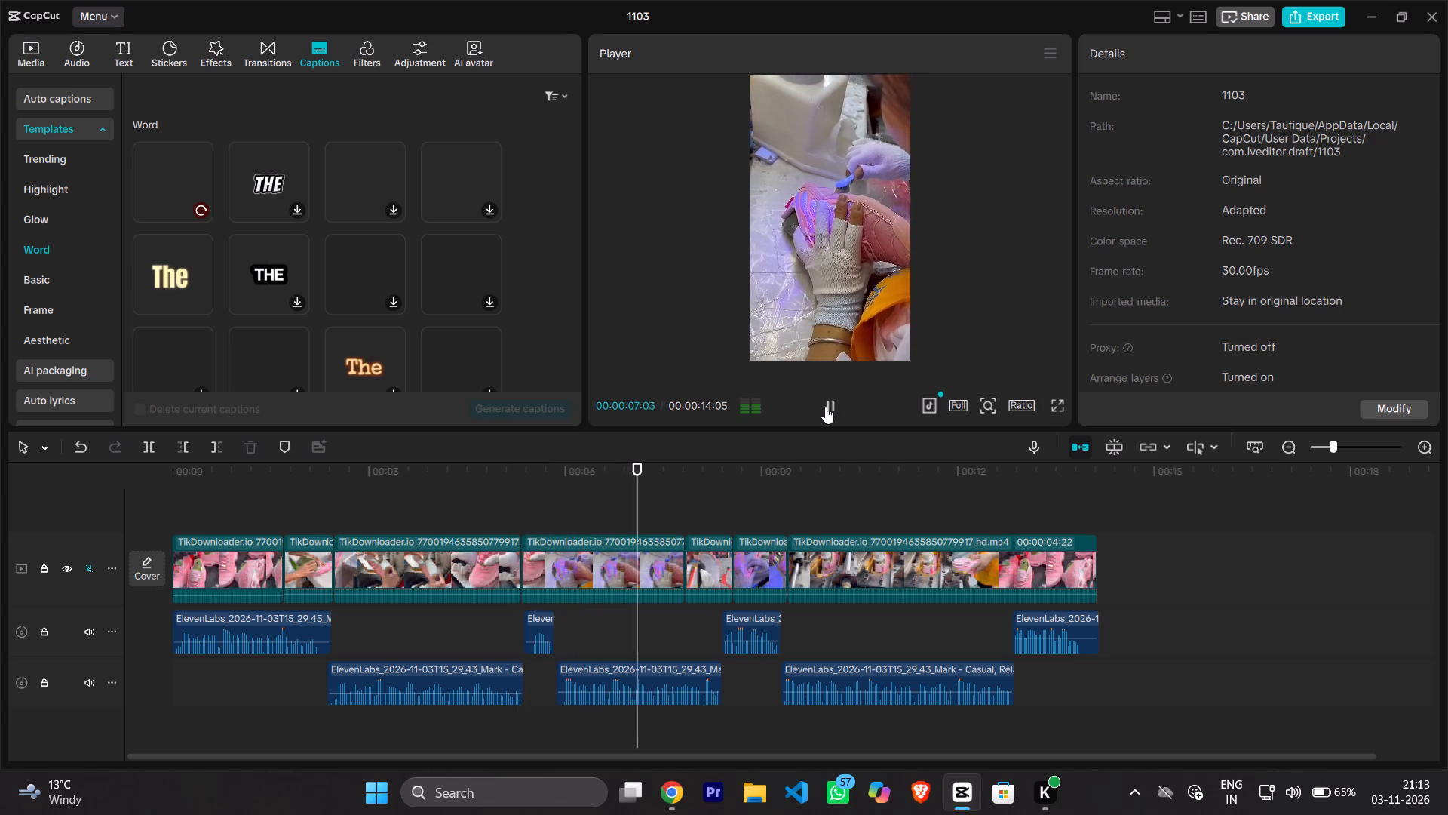
{"action": "left_click", "coordinate": [825, 407]}
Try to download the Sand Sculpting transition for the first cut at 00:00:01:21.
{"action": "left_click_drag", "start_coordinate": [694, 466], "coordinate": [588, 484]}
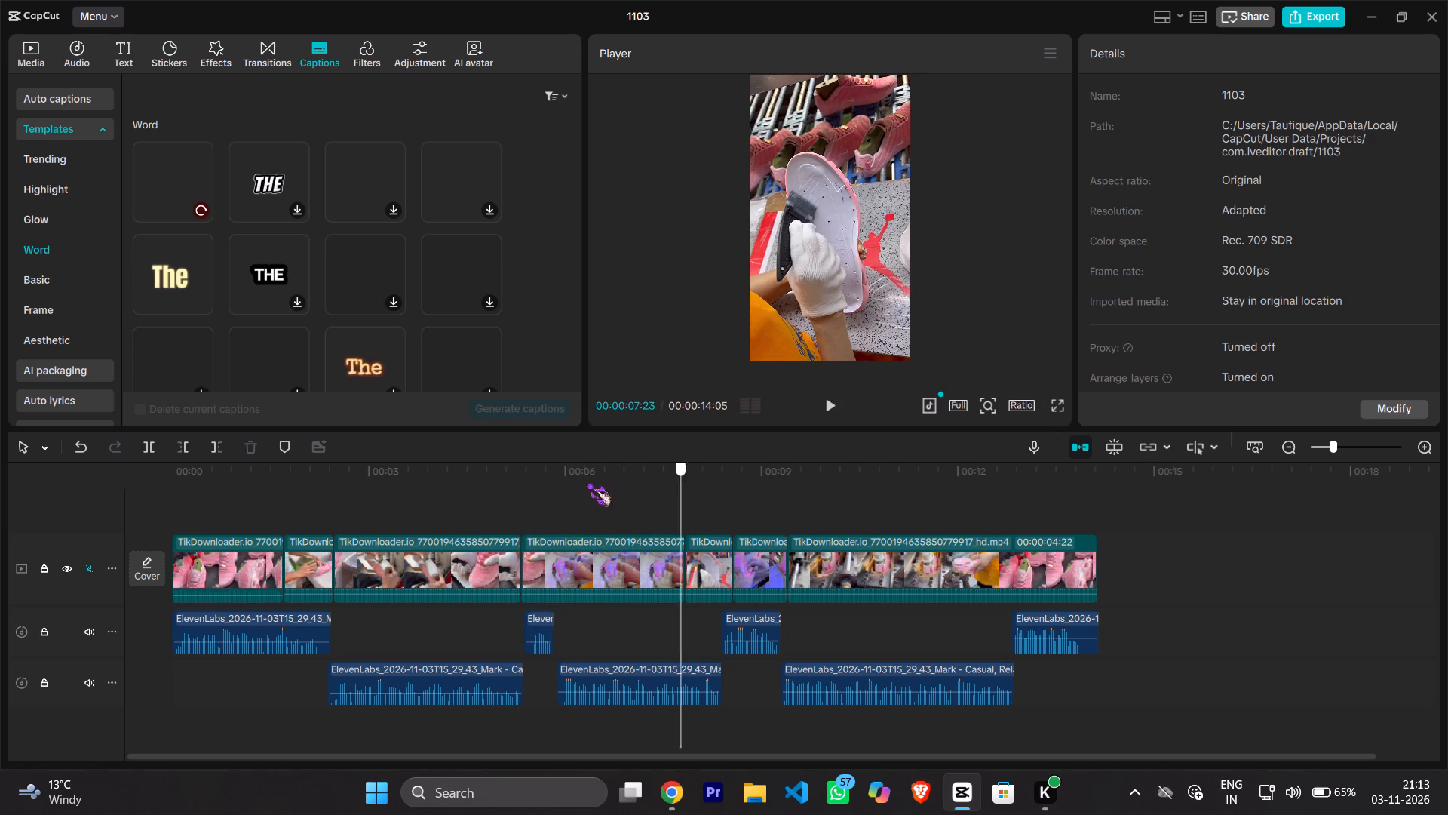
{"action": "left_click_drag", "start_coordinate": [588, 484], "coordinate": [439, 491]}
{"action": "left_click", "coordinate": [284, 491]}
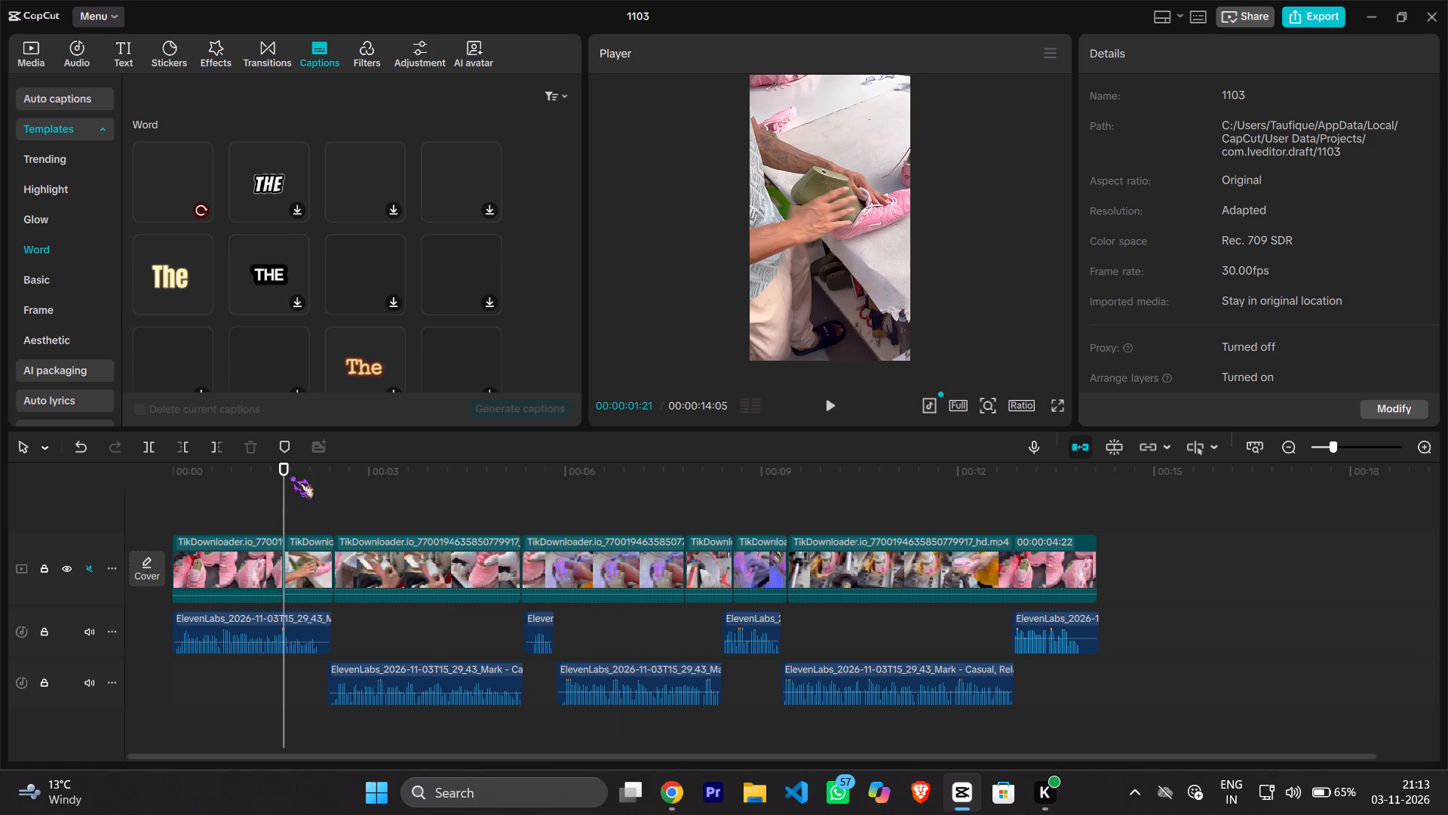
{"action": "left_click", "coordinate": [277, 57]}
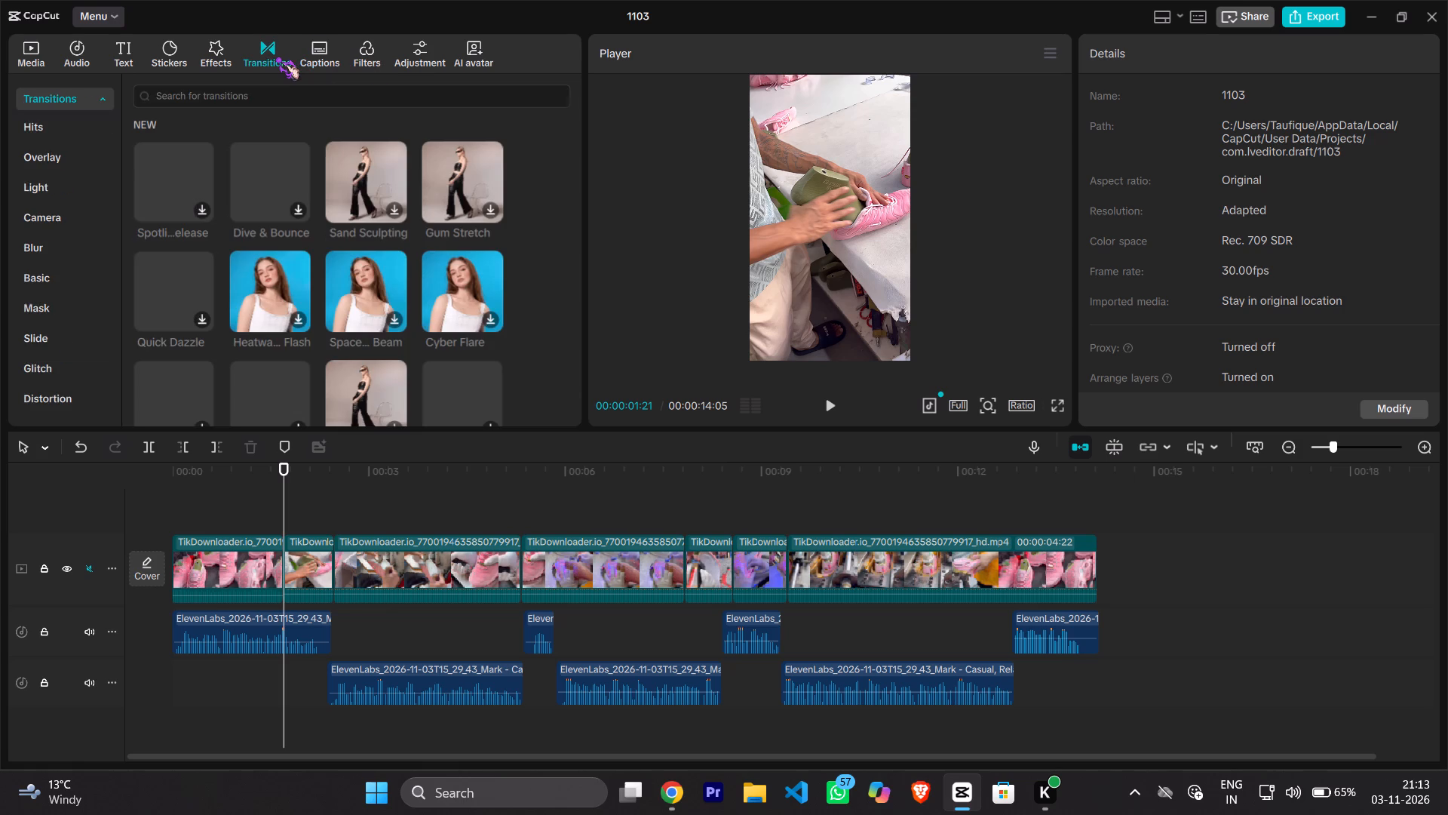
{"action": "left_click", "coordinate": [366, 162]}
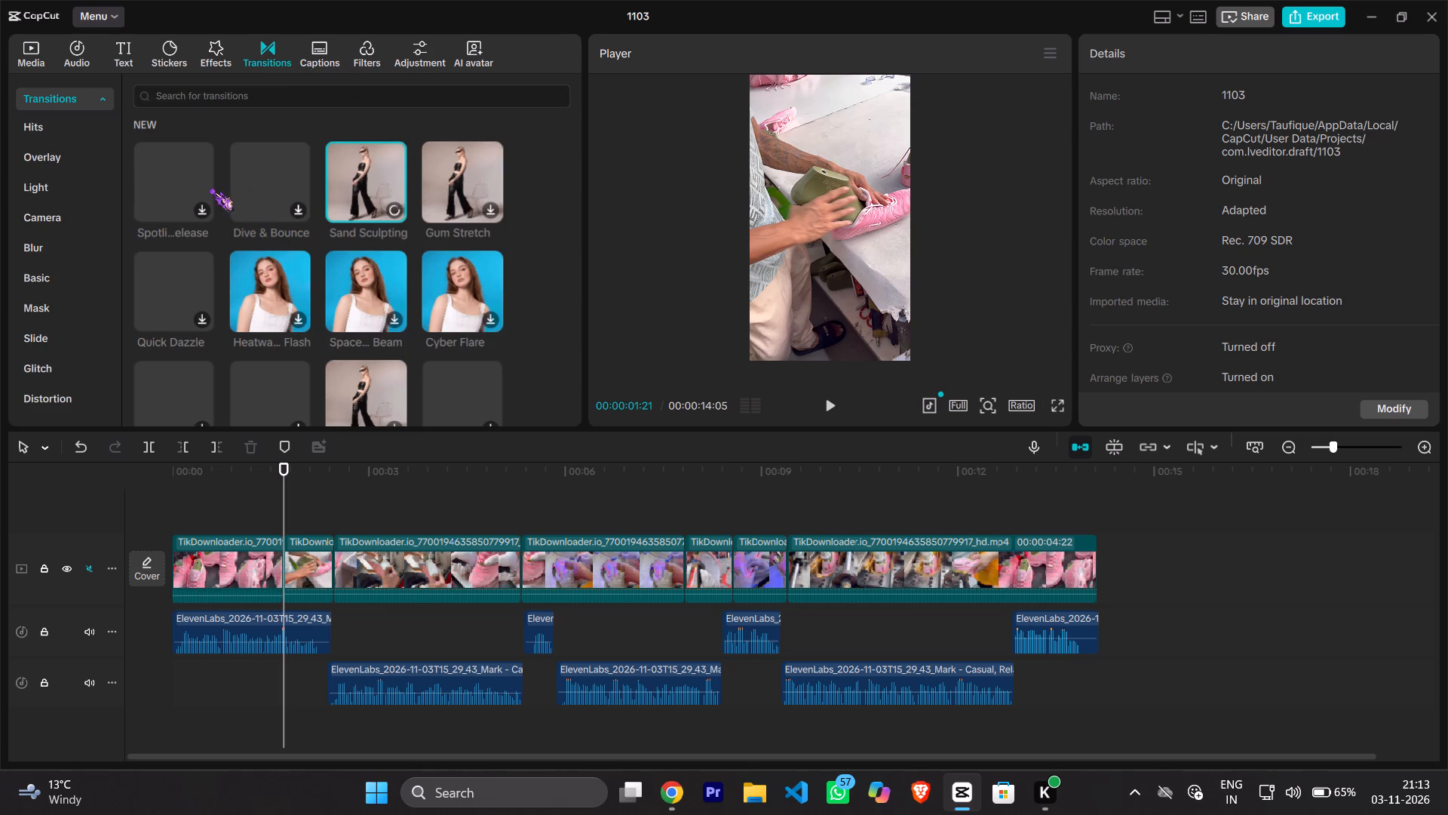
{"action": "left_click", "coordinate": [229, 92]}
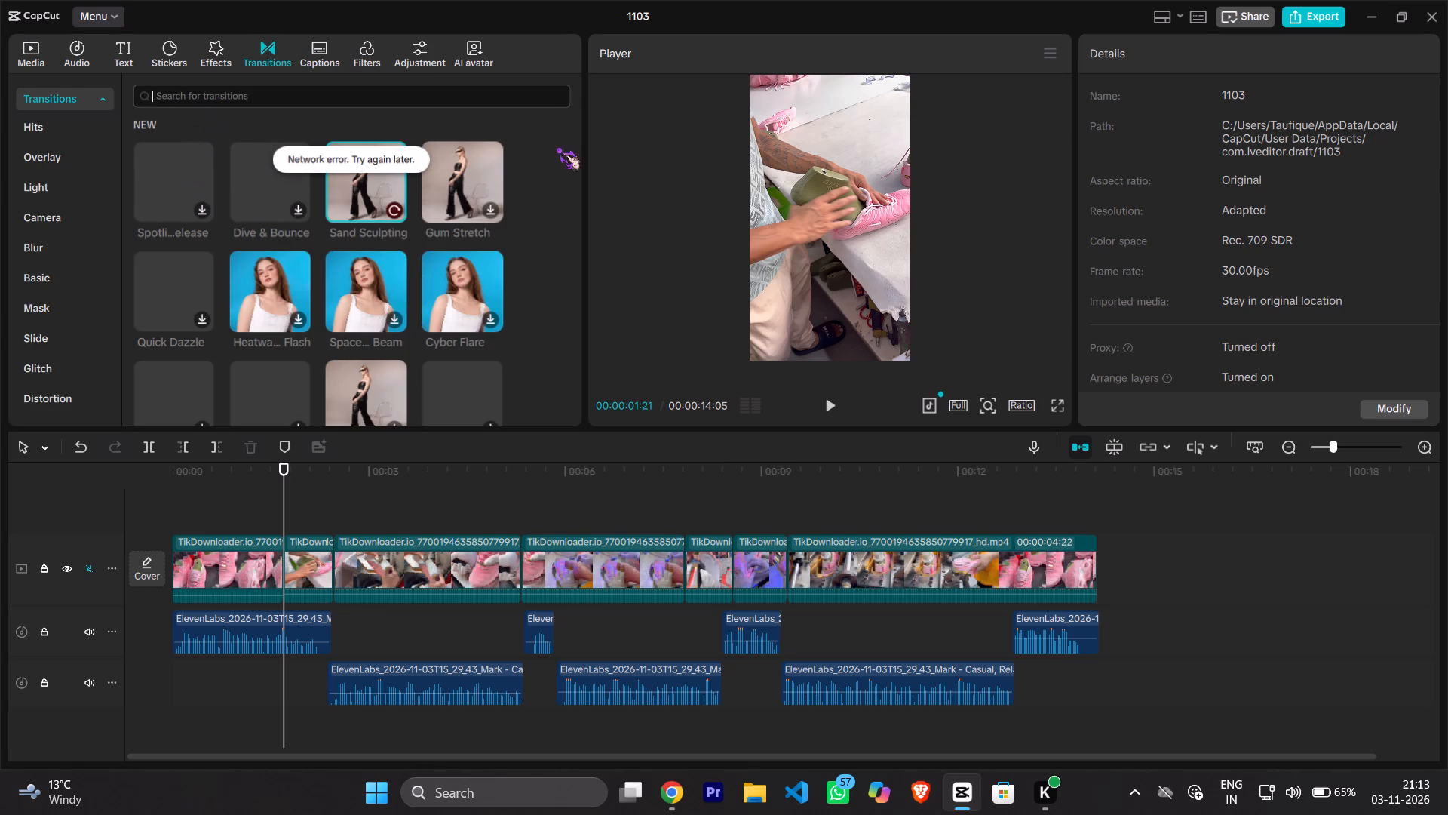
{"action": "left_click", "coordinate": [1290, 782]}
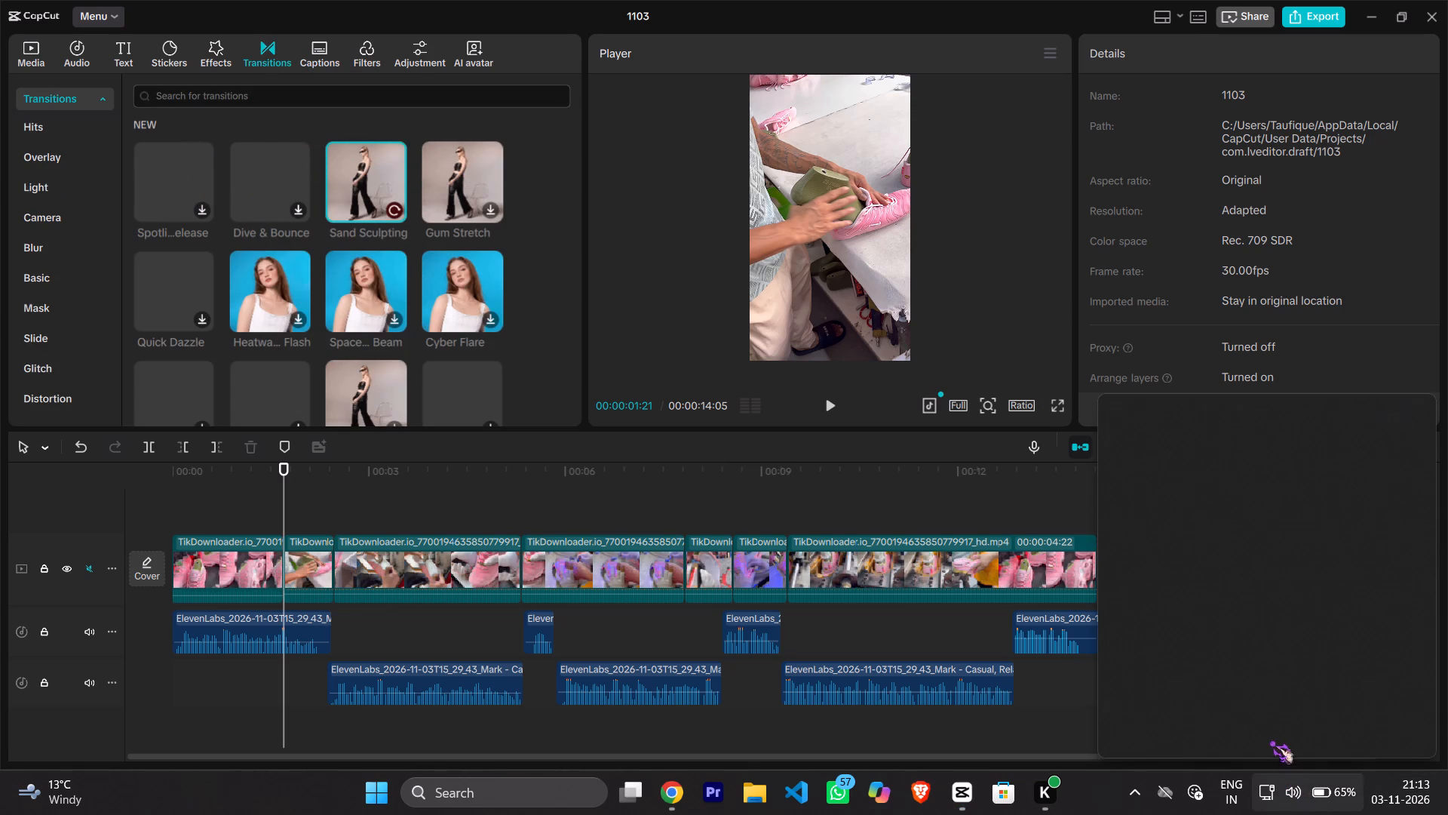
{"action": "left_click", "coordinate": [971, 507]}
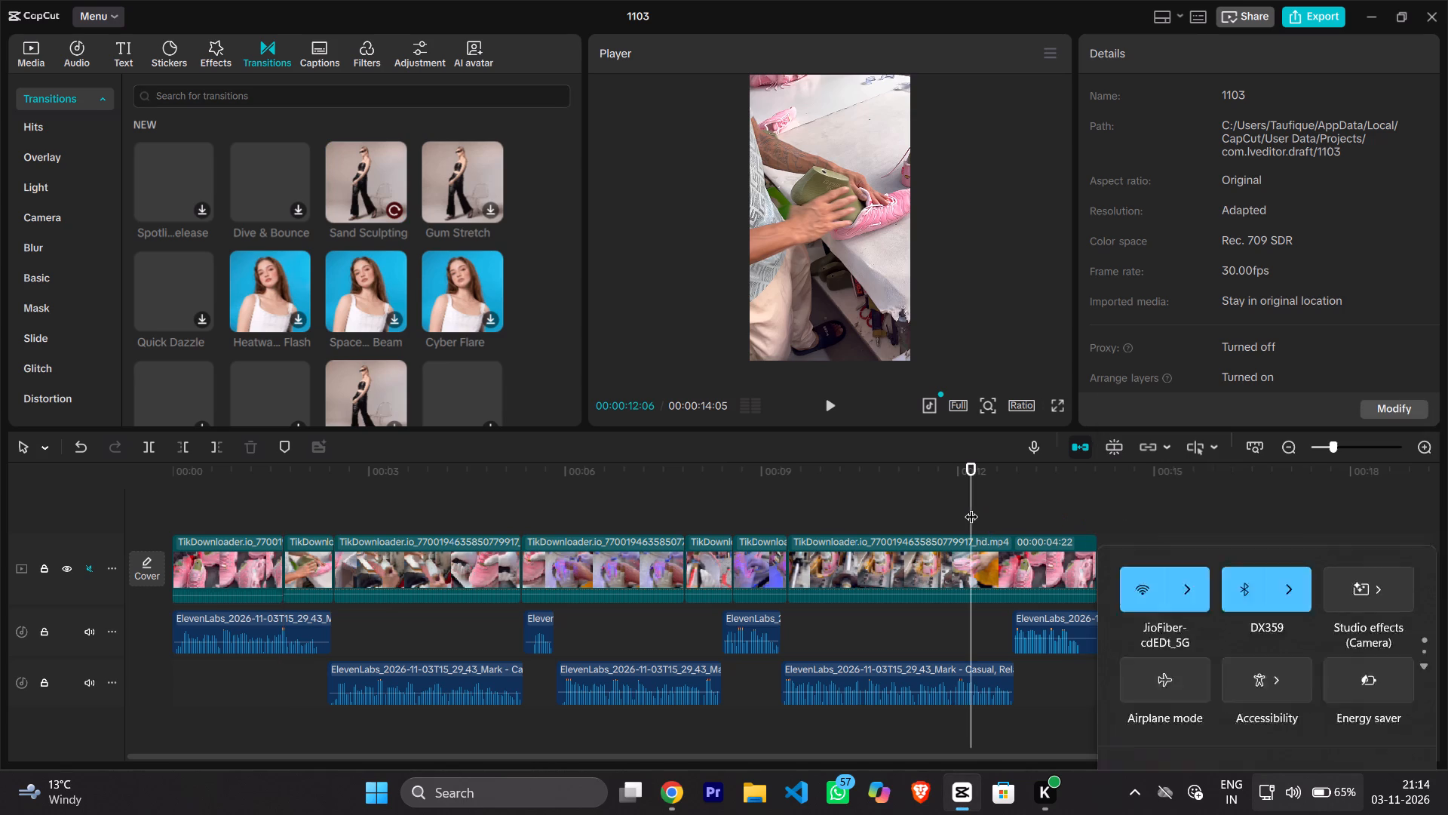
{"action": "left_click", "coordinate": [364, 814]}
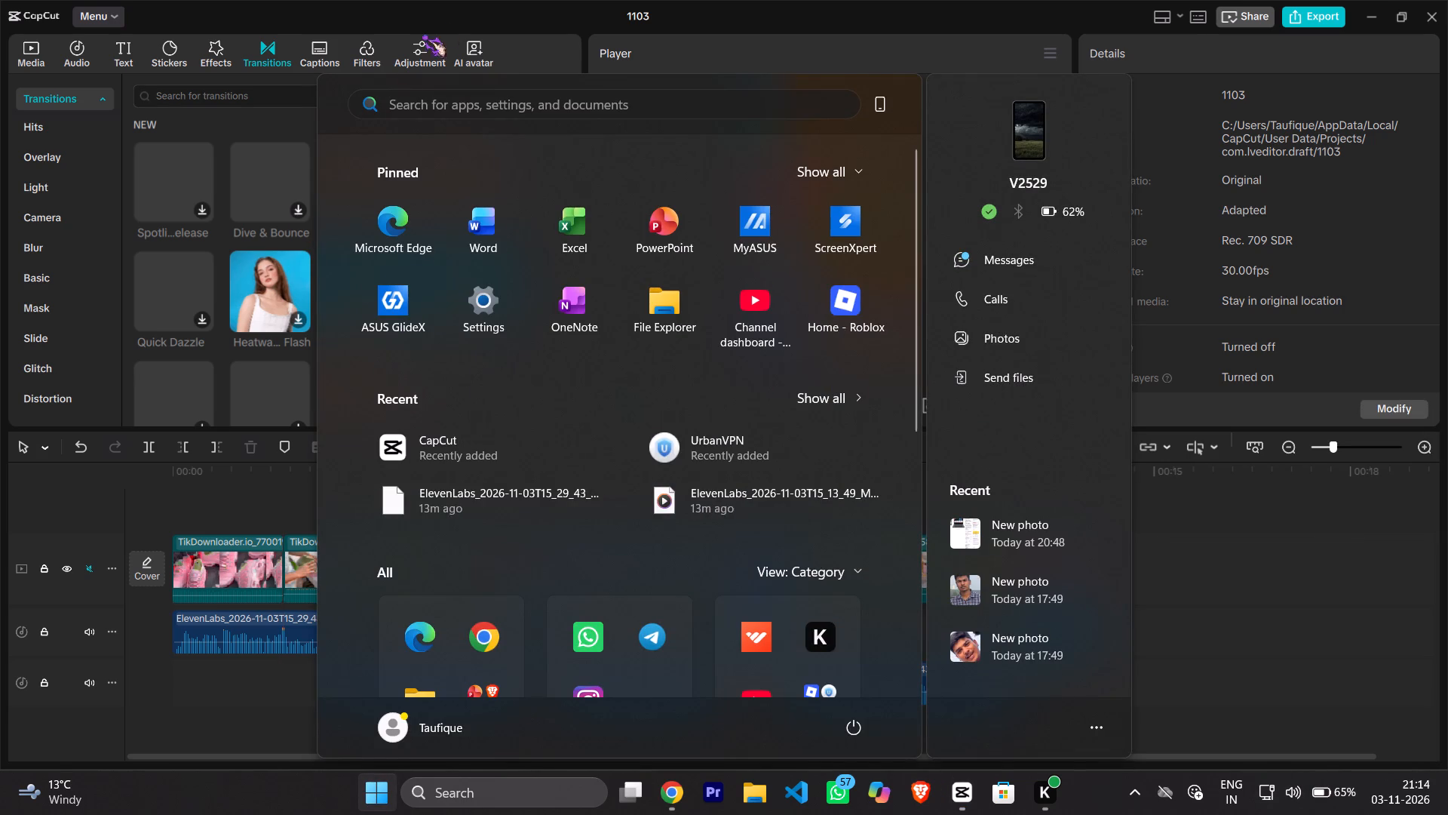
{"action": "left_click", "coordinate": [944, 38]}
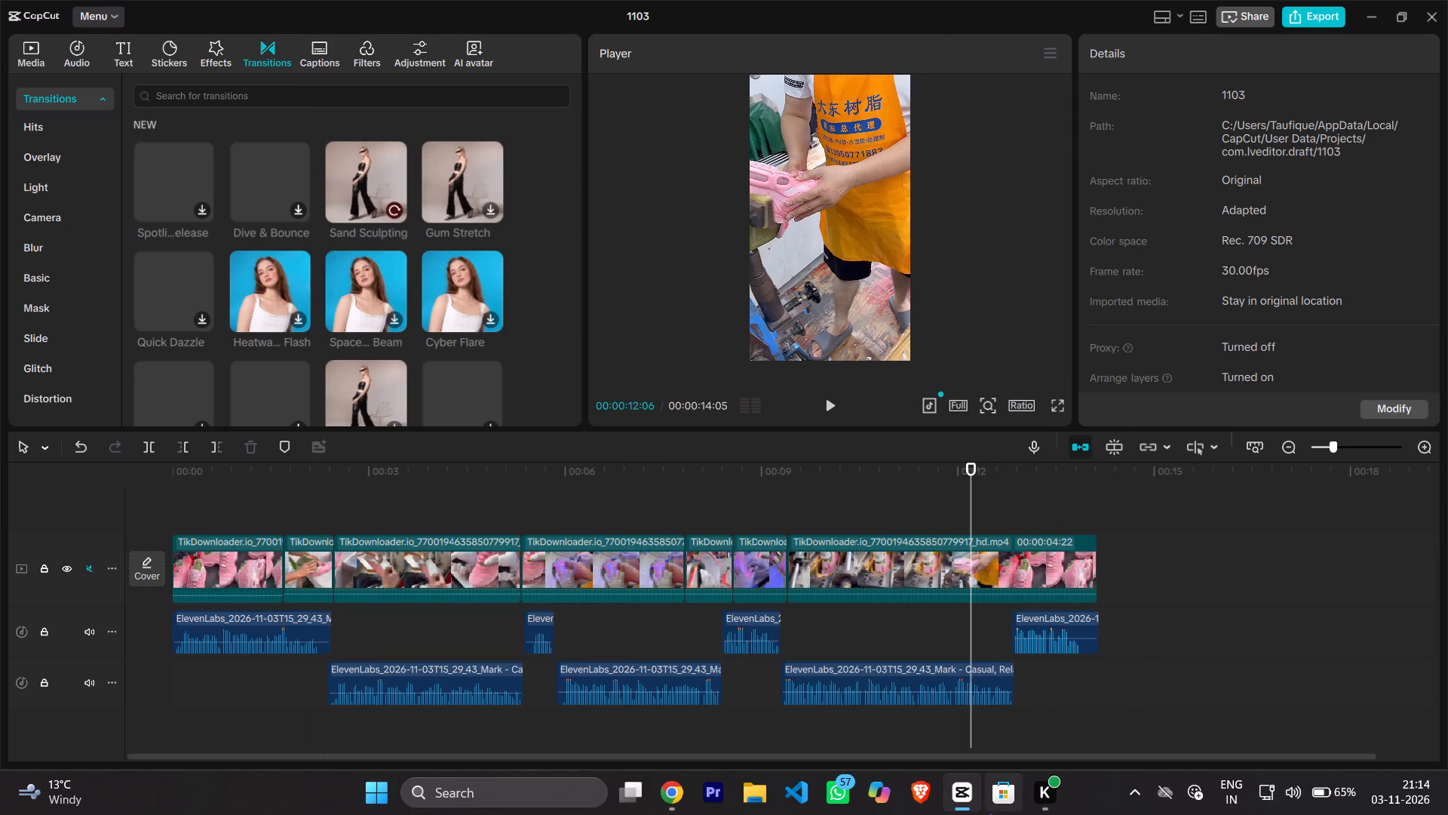